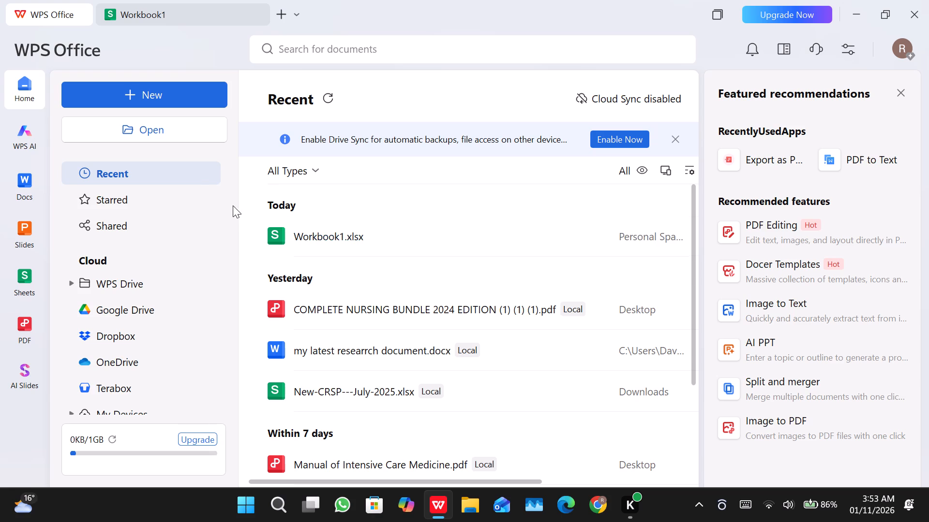
Create a new blank spreadsheet workbook in Sheets.
{"action": "left_click", "coordinate": [32, 274]}
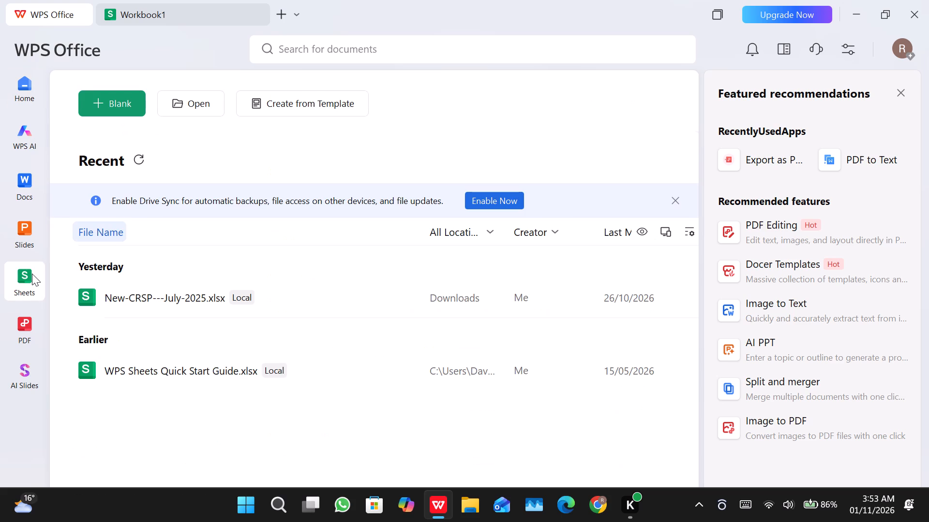
{"action": "left_click", "coordinate": [91, 115]}
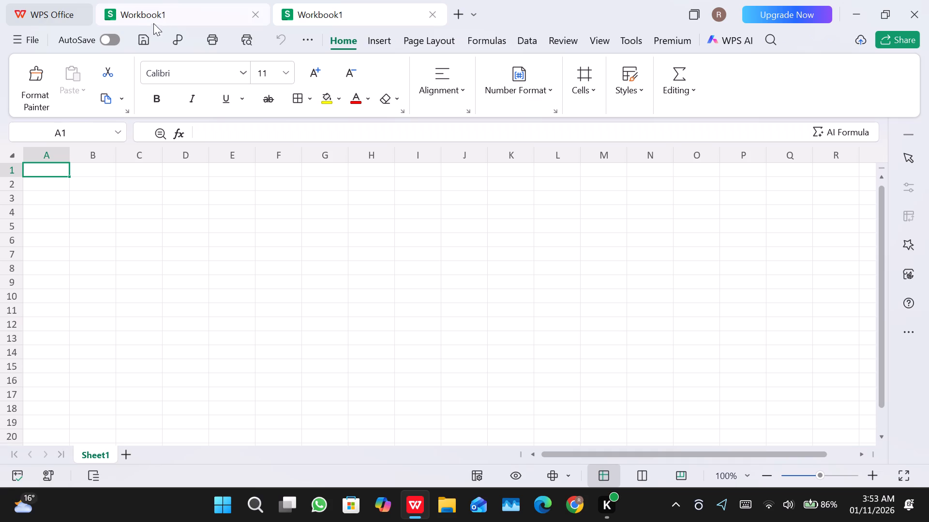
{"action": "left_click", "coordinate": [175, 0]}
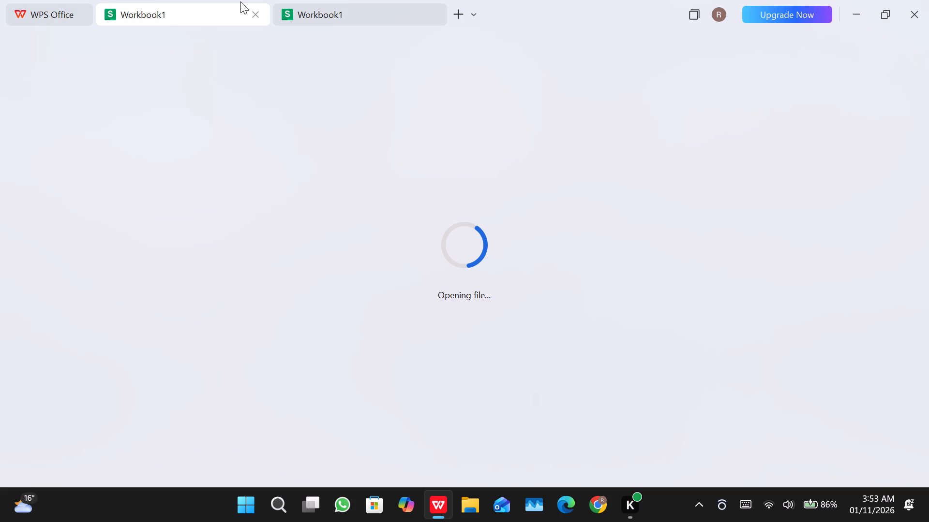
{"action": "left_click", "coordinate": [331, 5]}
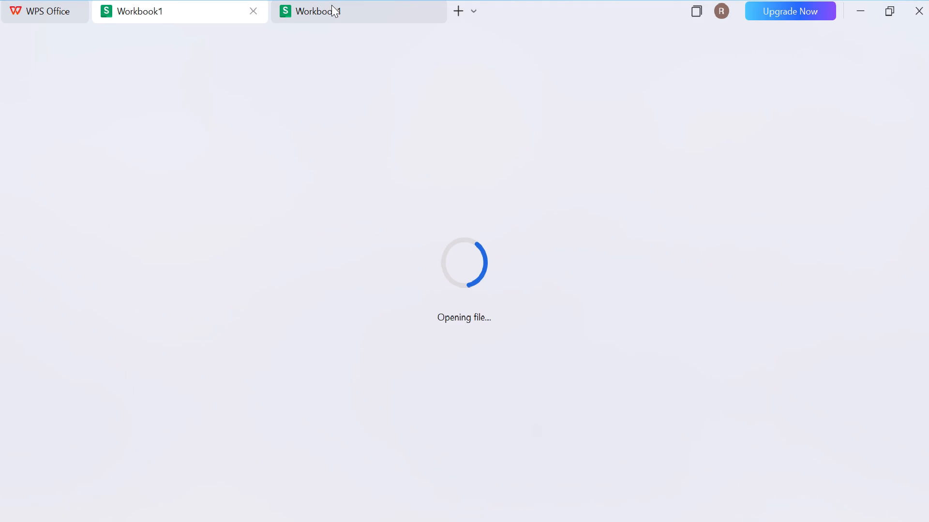
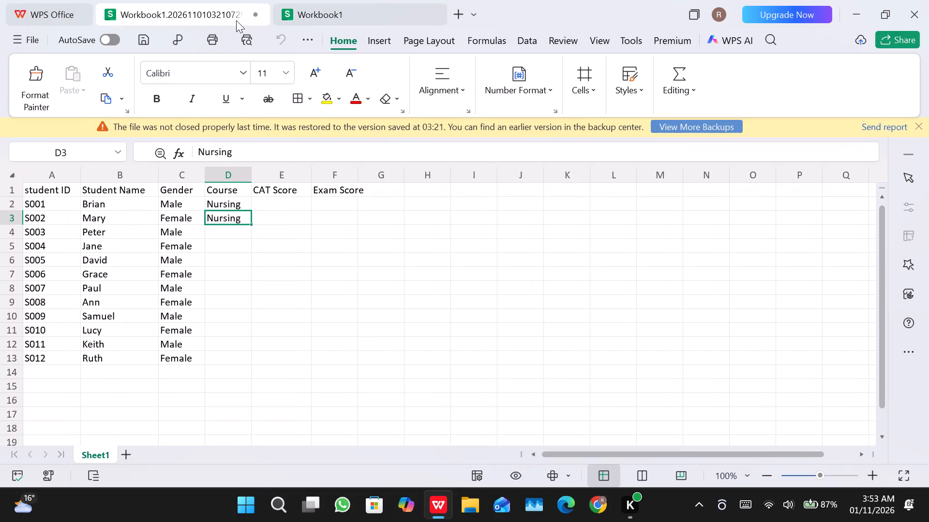
Switch to the blank Workbook1 and rename its first worksheet as Assumptions.
{"action": "left_click", "coordinate": [324, 9]}
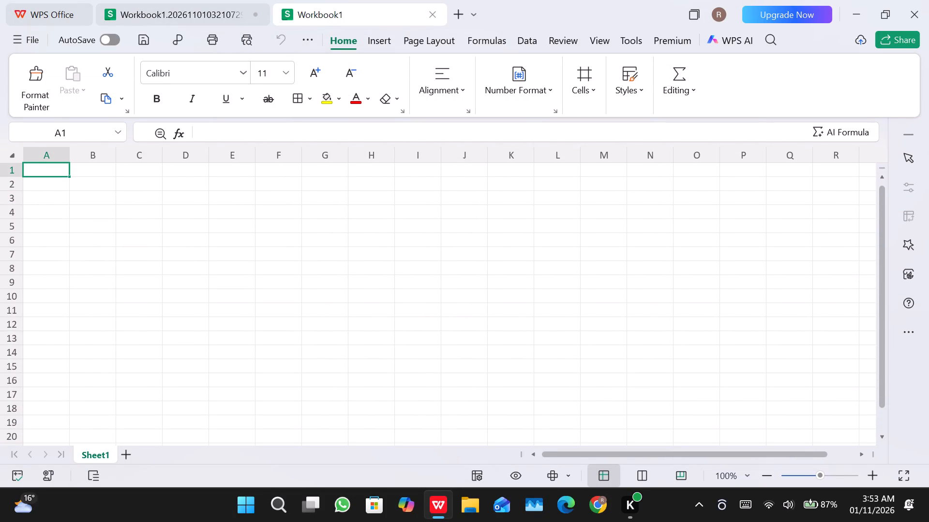
{"action": "left_click", "coordinate": [105, 451]}
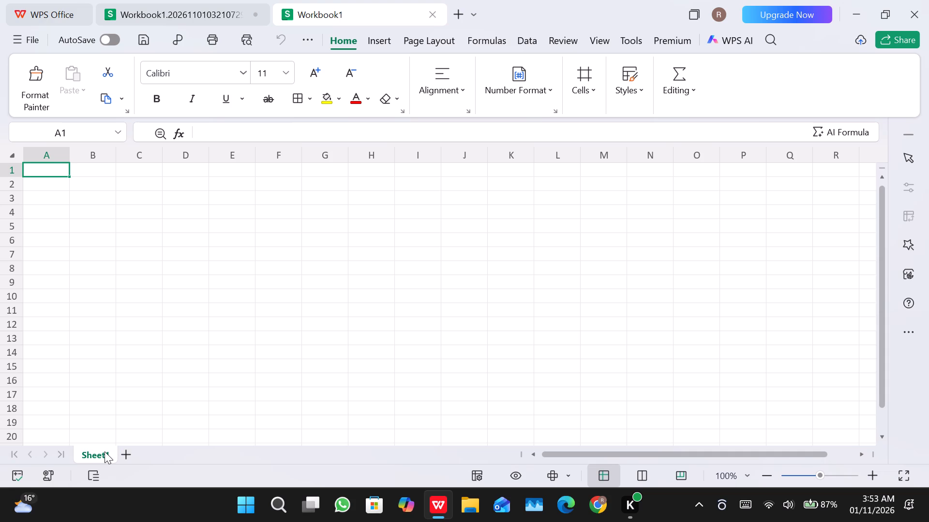
{"action": "left_click", "coordinate": [105, 451]}
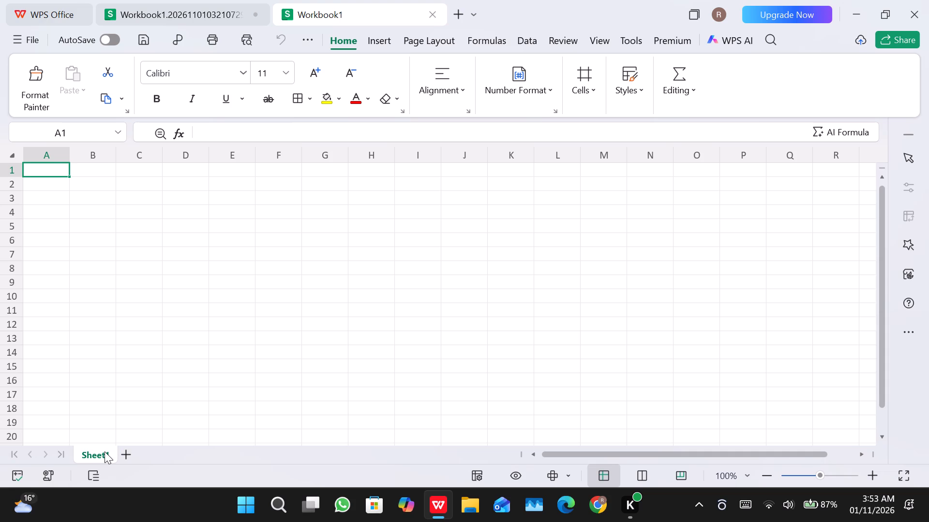
{"action": "double_click", "coordinate": [105, 451]}
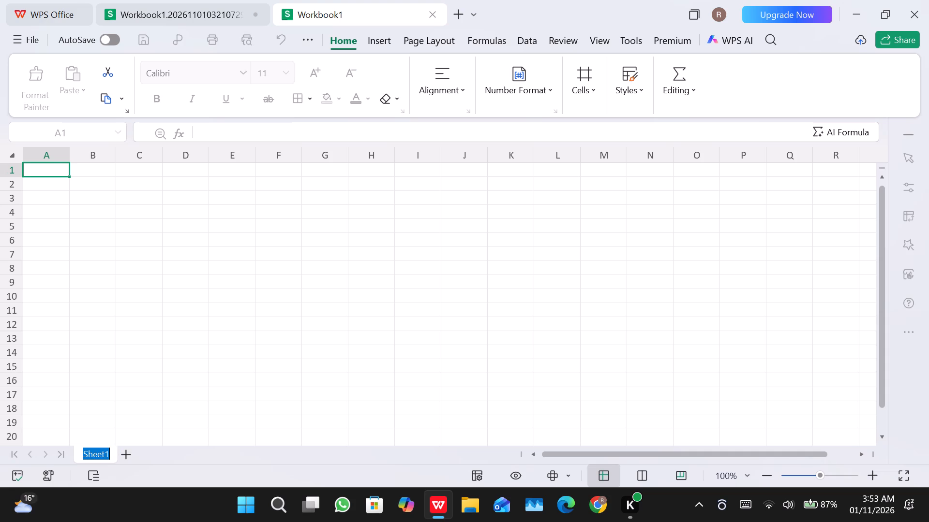
{"action": "key", "text": "BackSpace"}
{"action": "key", "text": "a"}
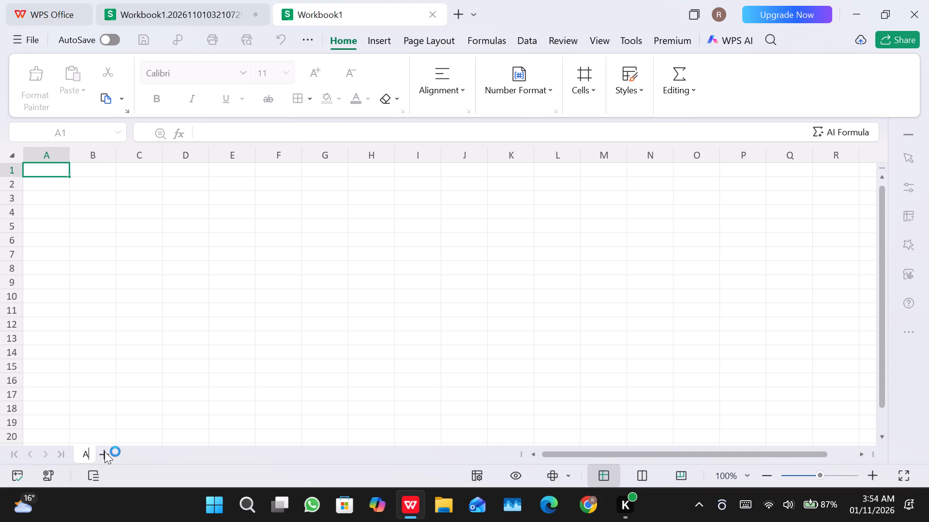
{"action": "type", "text": "SS"}
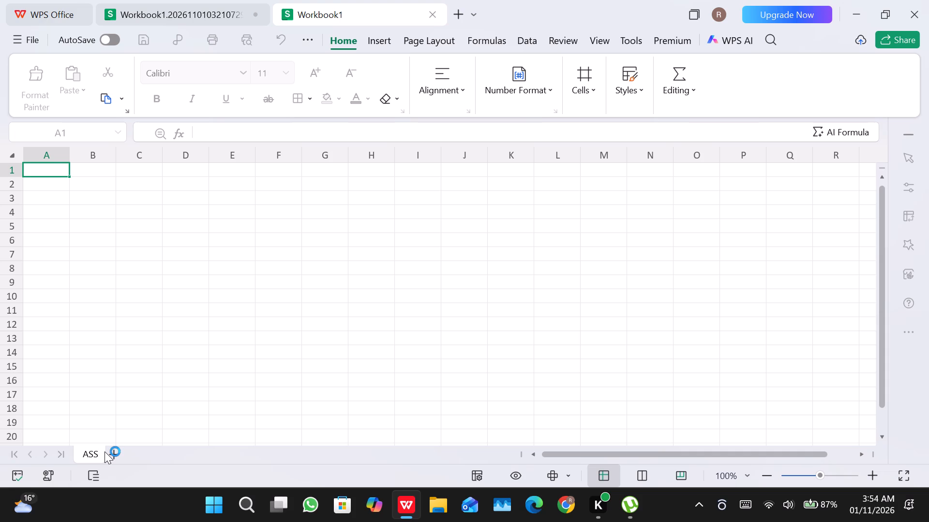
{"action": "key", "text": "BackSpace"}
{"action": "key", "text": "BackSpace"}
{"action": "type", "text": "ssumptions"}
Add a second worksheet after Assumptions and name it Revenue.
{"action": "left_click", "coordinate": [147, 452]}
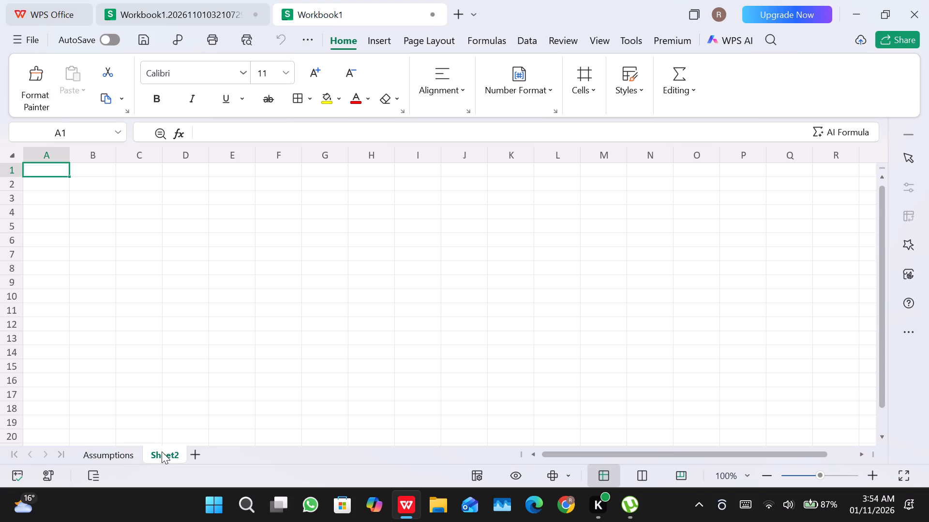
{"action": "double_click", "coordinate": [168, 460]}
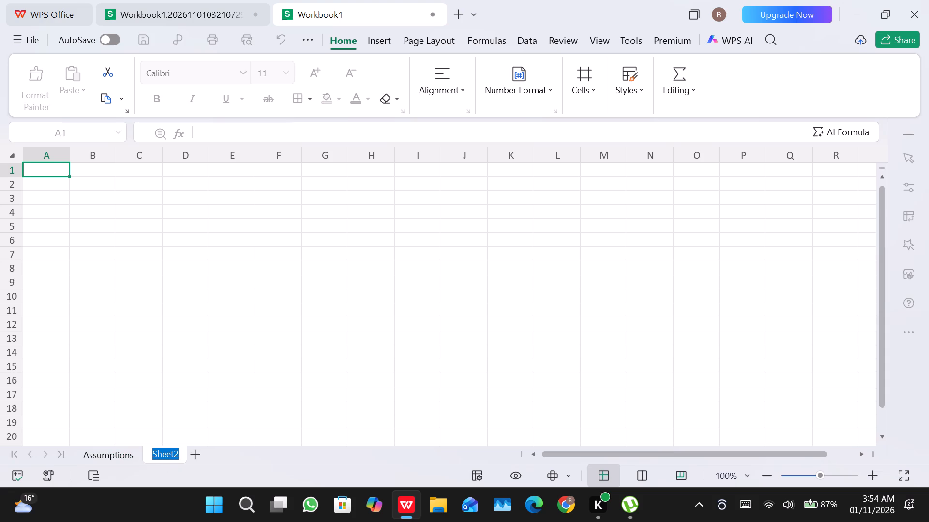
{"action": "key", "text": "BackSpace"}
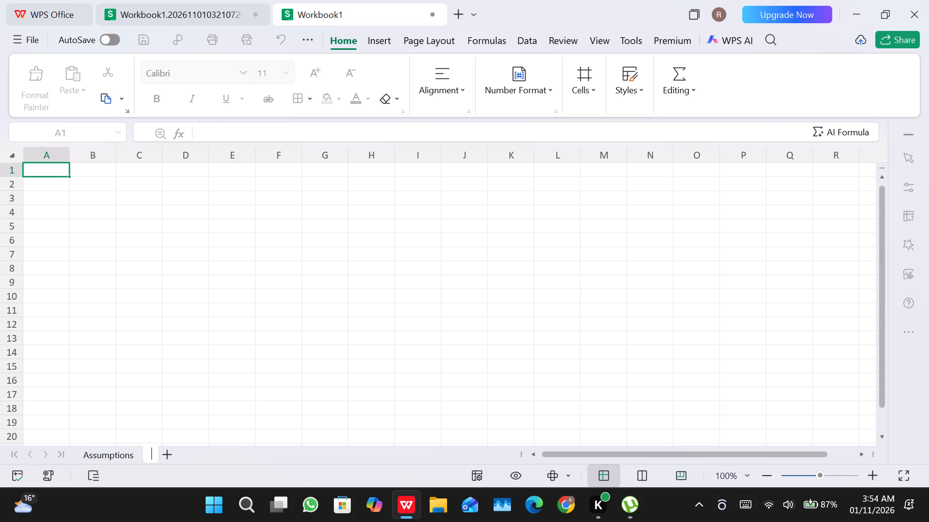
{"action": "type", "text": "evenue"}
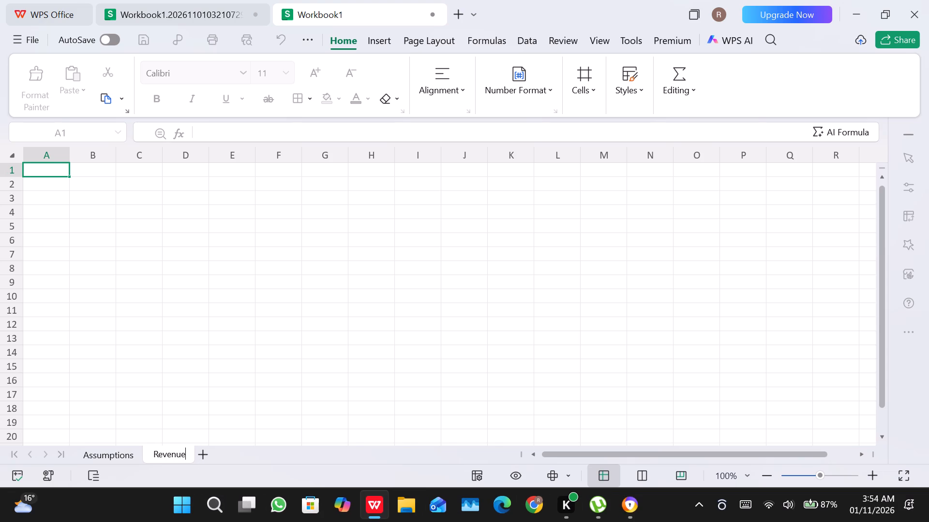
Add a third worksheet after Revenue and name it Costs.
{"action": "left_click", "coordinate": [200, 452]}
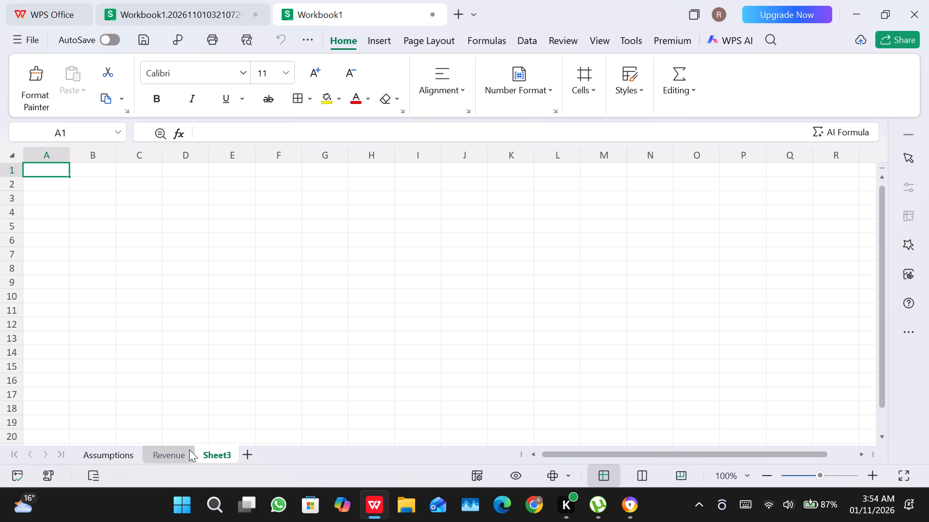
{"action": "double_click", "coordinate": [223, 452]}
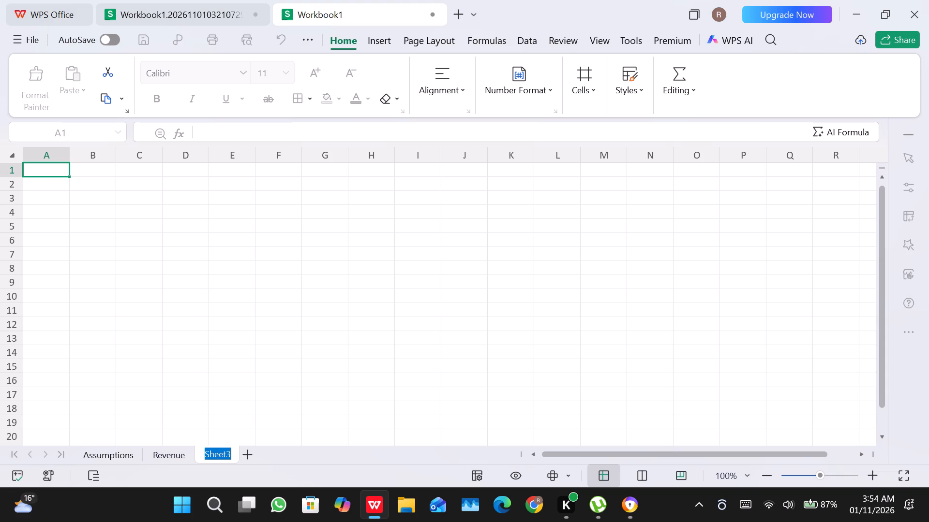
{"action": "key", "text": "BackSpace"}
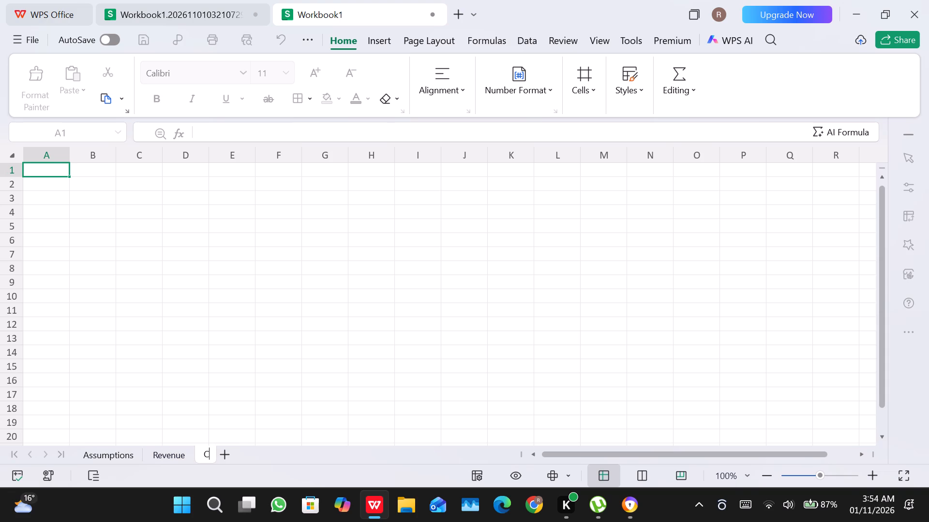
{"action": "type", "text": "OSTS"}
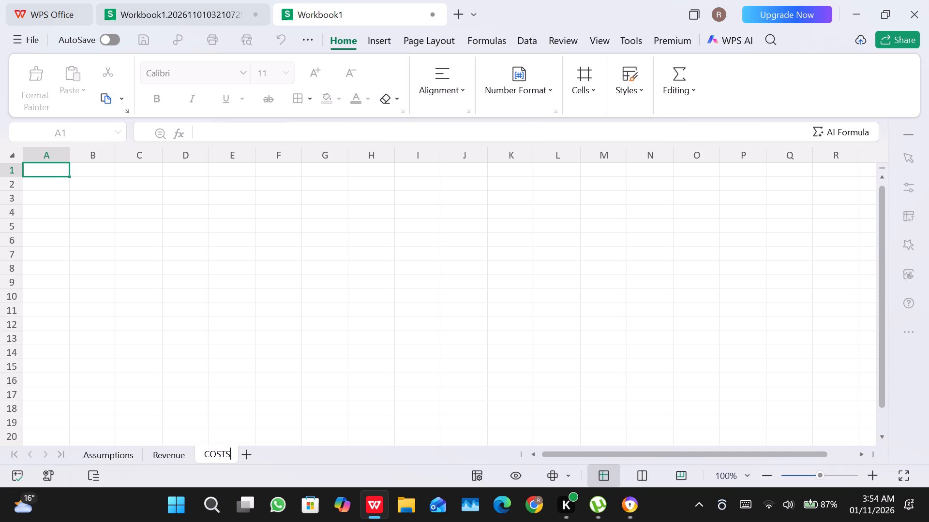
{"action": "key", "text": "BackSpace"}
{"action": "key", "text": "BackSpace"}
{"action": "key", "text": "BackSpace"}
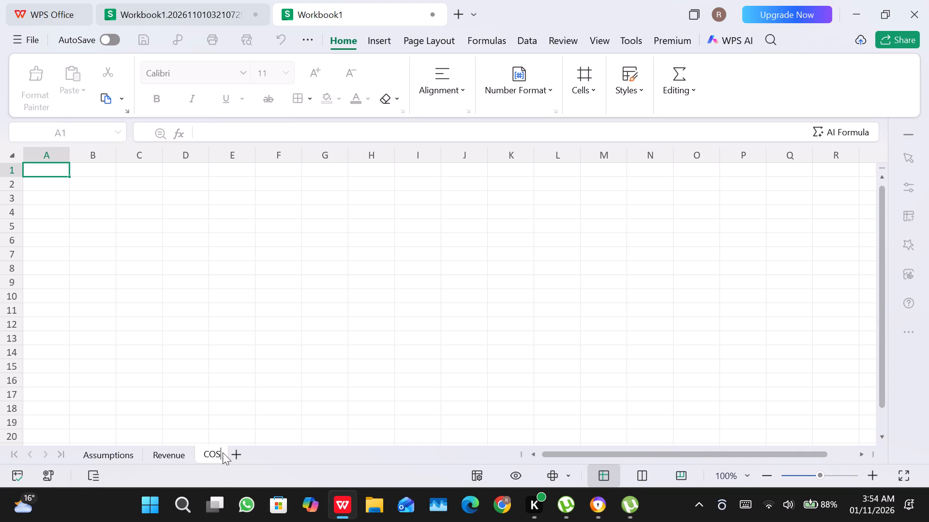
{"action": "key", "text": "BackSpace"}
{"action": "key", "text": "s"}
{"action": "key", "text": "BackSpace"}
{"action": "type", "text": "st"}
{"action": "key", "text": "s"}
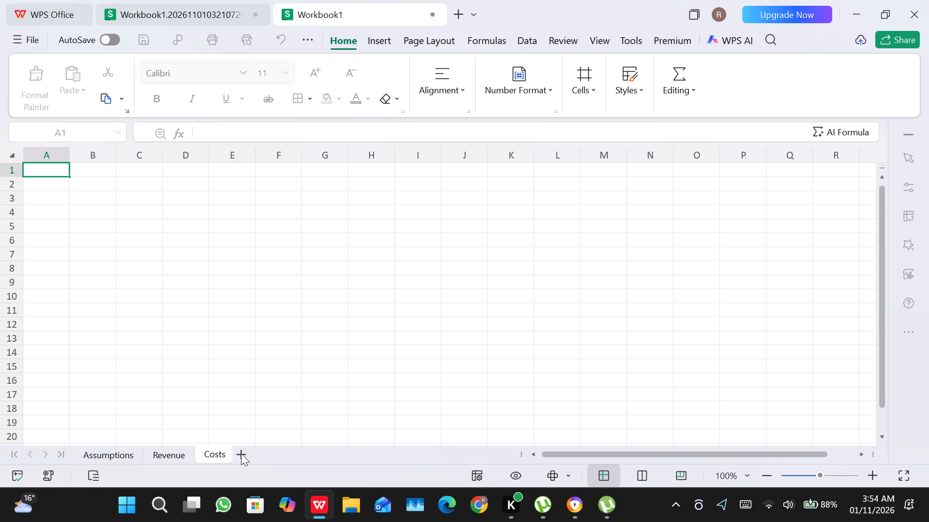
Add a fourth worksheet after Costs and name it P&L.
{"action": "left_click", "coordinate": [241, 453]}
{"action": "double_click", "coordinate": [258, 452]}
{"action": "key", "text": "BackSpace"}
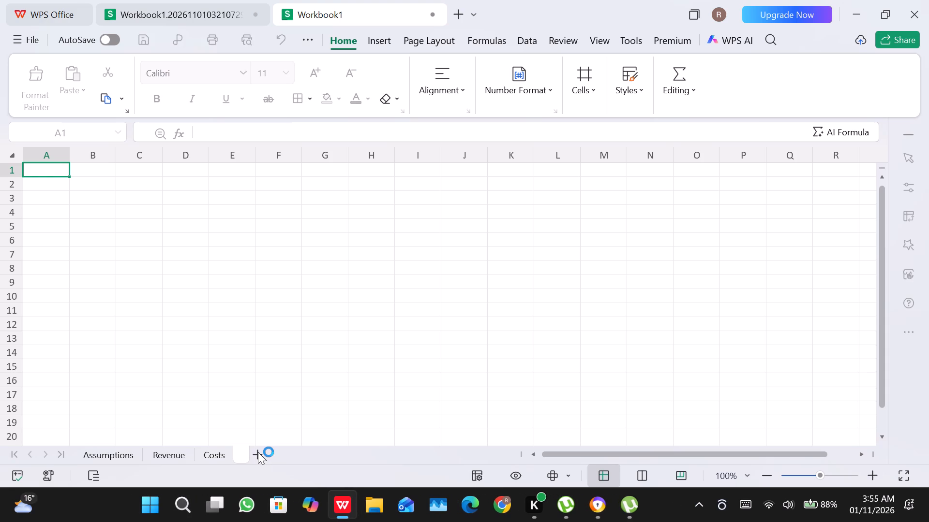
{"action": "key", "text": "shift+p"}
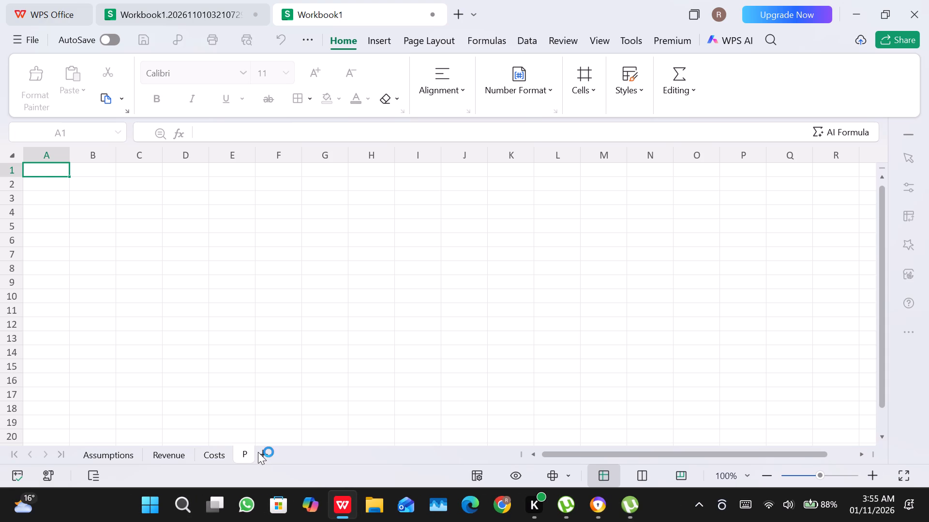
{"action": "key", "text": "shift+dollar"}
{"action": "key", "text": "shift+BackSpace"}
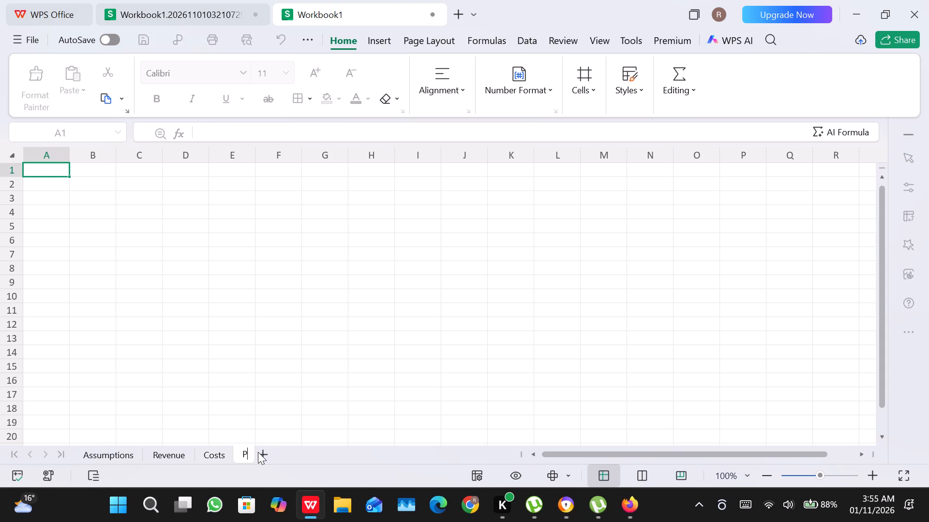
{"action": "key", "text": "shift+ampersand"}
{"action": "key", "text": "shift+l"}
Add a fifth worksheet after P&L and enter a name starting with Cash.
{"action": "left_click", "coordinate": [275, 458]}
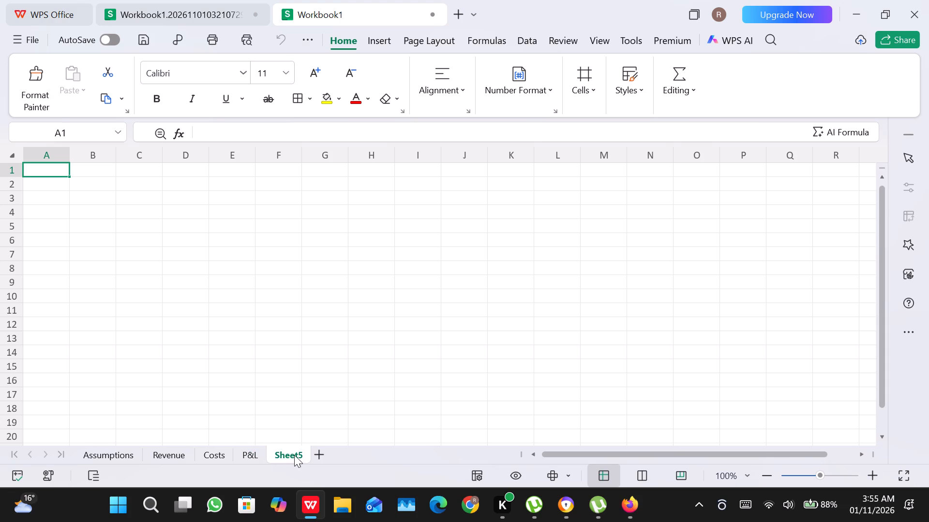
{"action": "double_click", "coordinate": [294, 455]}
{"action": "key", "text": "BackSpace"}
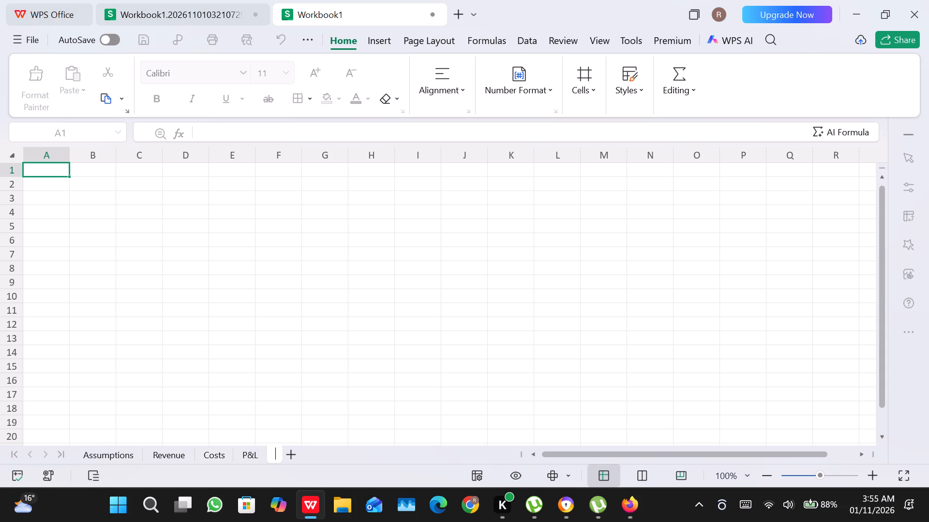
{"action": "key", "text": "shift+c"}
{"action": "key", "text": "a"}
{"action": "key", "text": "s"}
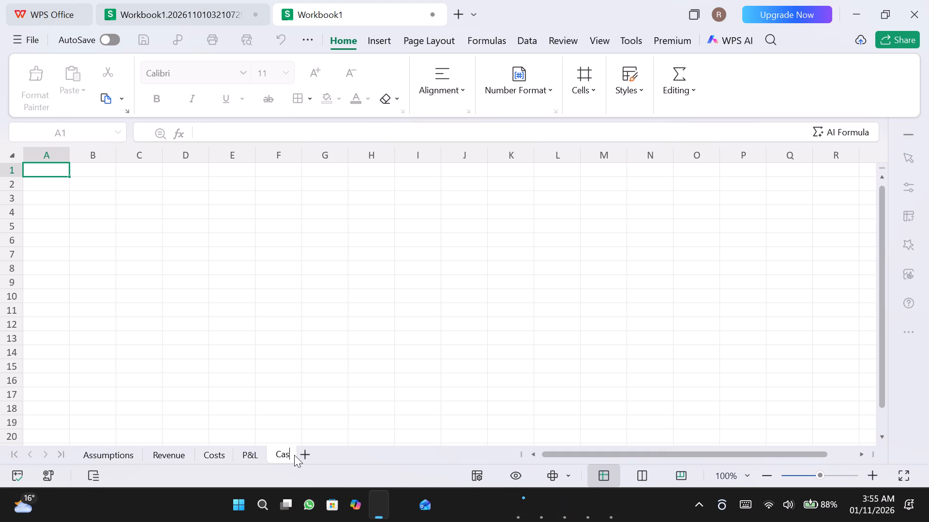
{"action": "key", "text": "h"}
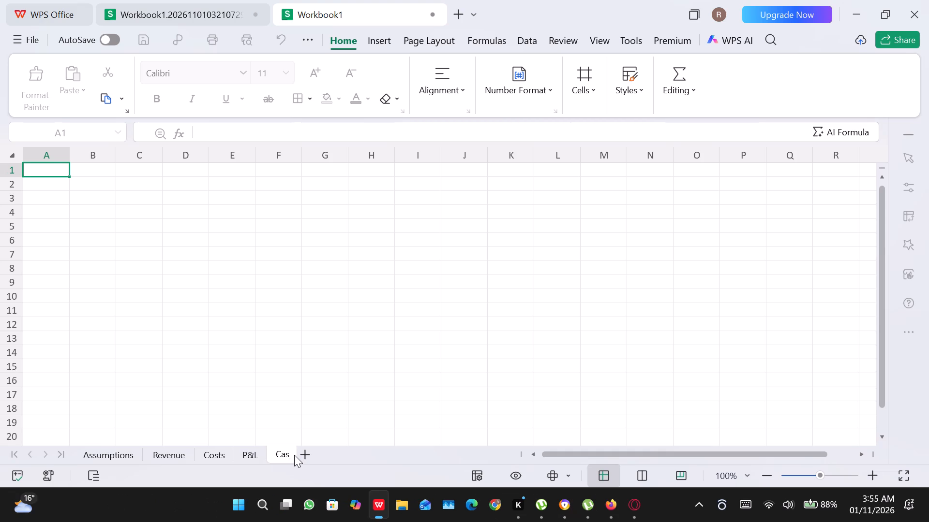
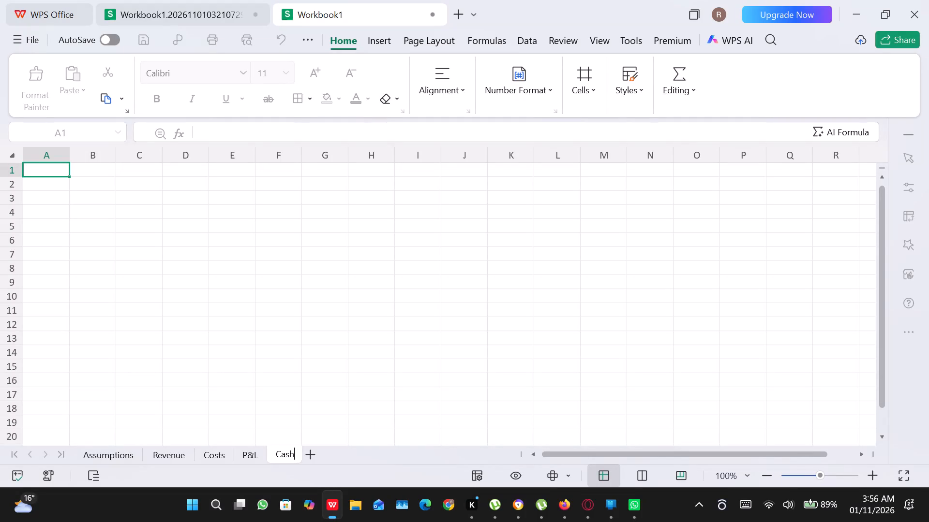
Finish naming the fifth worksheet Cash and switch to the Assumptions worksheet.
{"action": "left_click", "coordinate": [127, 453]}
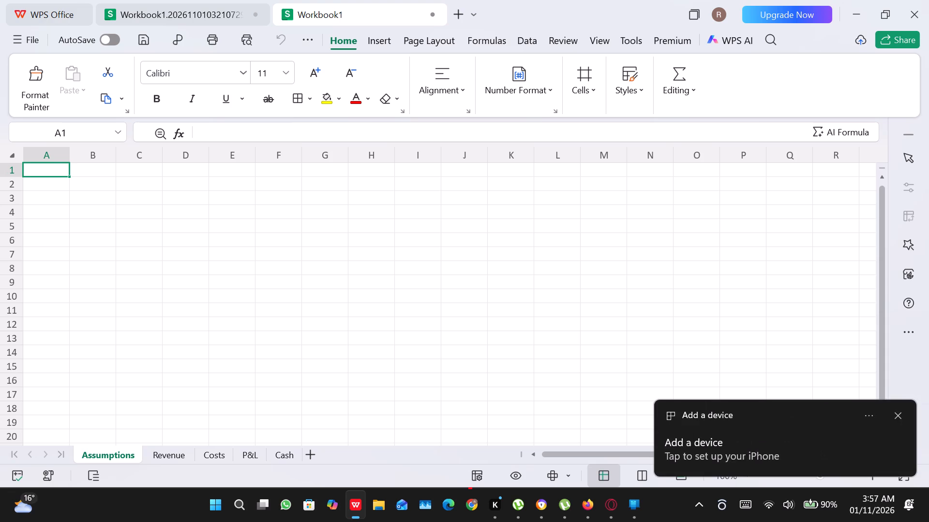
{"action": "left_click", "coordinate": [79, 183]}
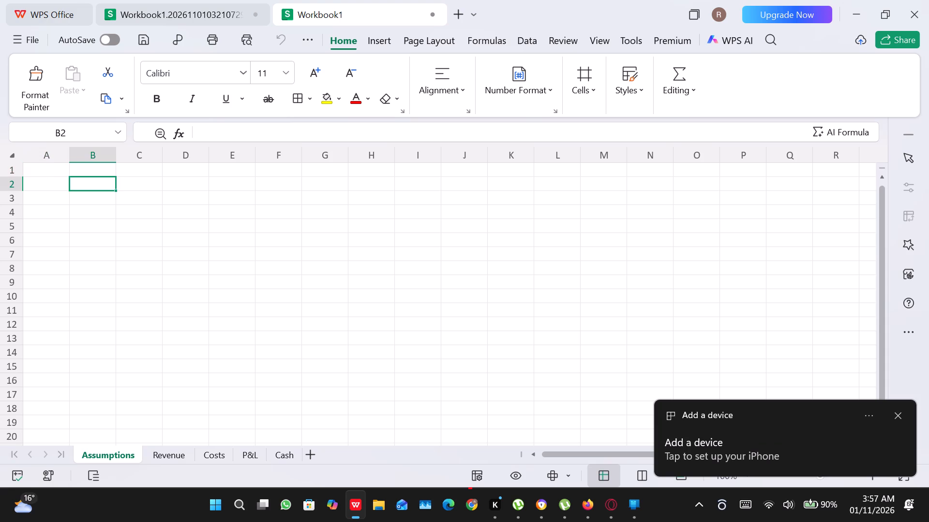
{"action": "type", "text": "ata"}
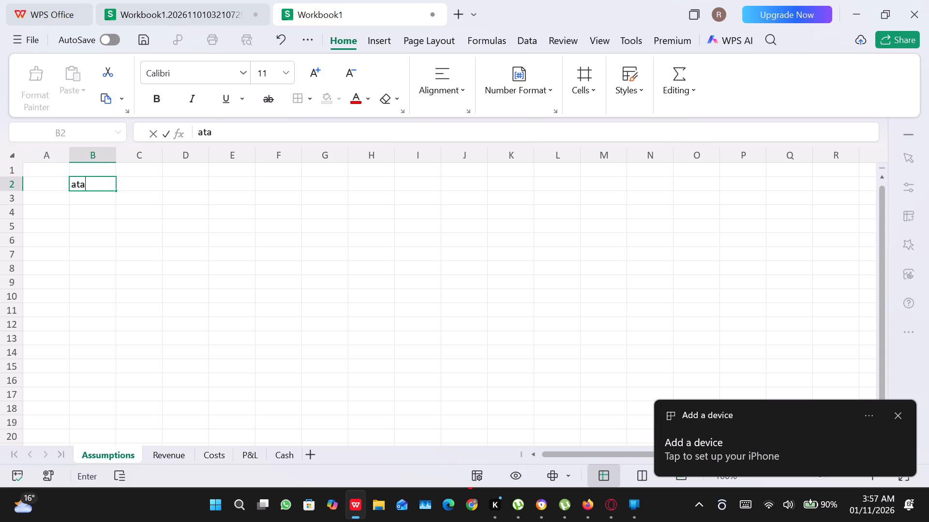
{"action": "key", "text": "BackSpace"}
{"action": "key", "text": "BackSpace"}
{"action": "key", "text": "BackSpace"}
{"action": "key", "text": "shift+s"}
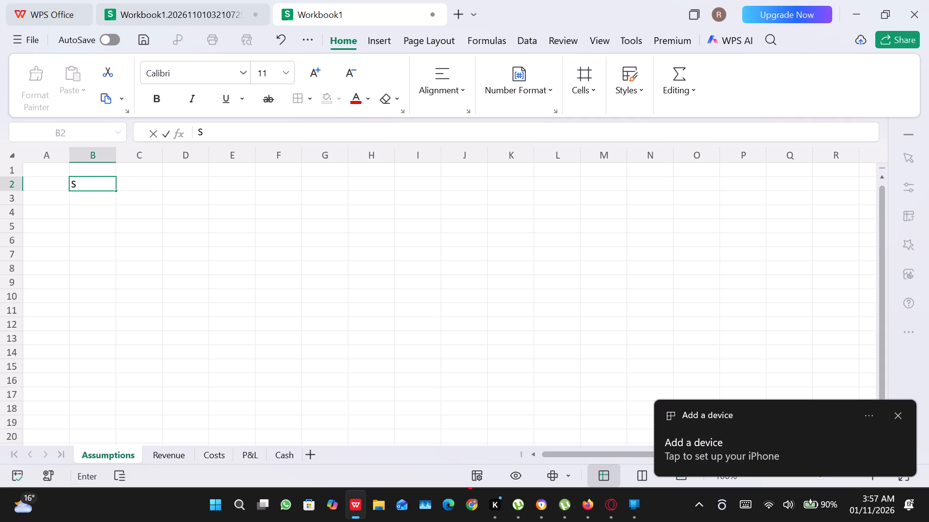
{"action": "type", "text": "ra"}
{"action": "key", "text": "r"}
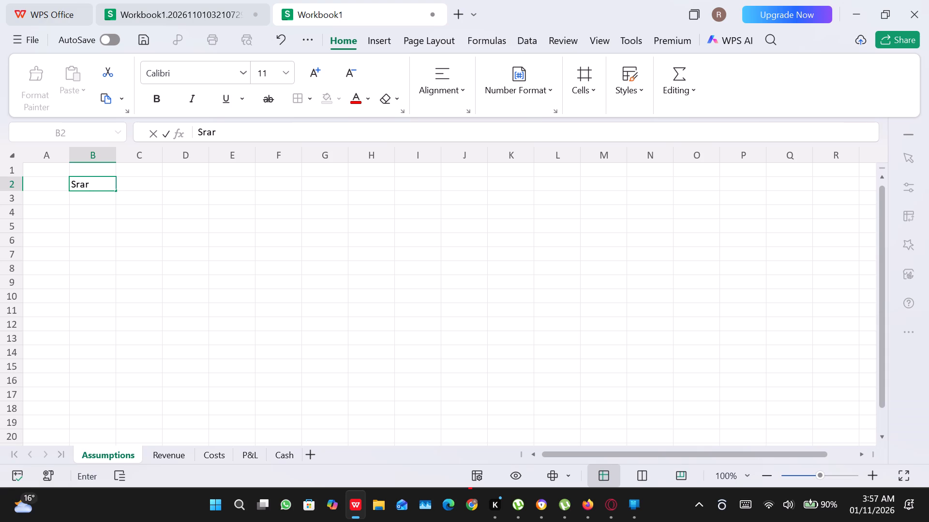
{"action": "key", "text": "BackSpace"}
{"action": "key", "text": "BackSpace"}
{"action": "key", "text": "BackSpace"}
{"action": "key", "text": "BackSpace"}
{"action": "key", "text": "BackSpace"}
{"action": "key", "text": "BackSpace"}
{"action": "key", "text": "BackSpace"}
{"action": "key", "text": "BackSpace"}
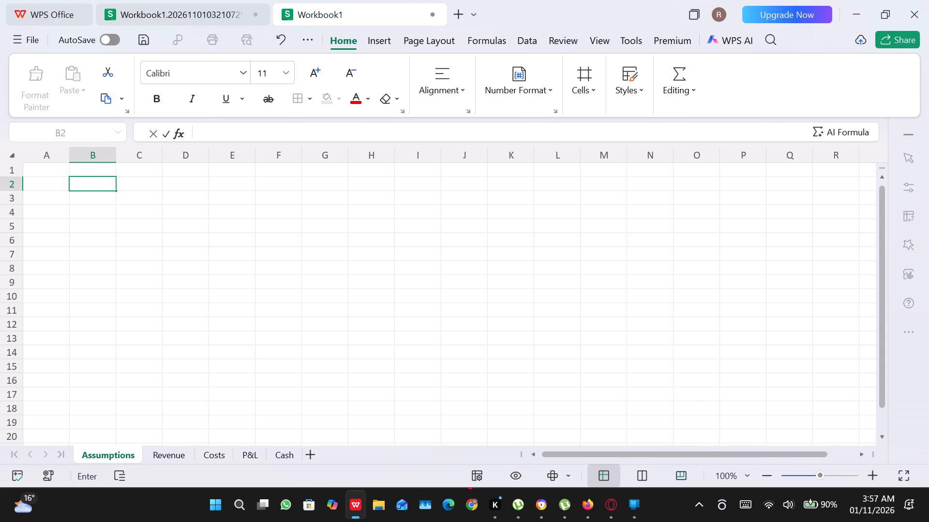
Enter the label "Starting units" in cell A2 of the Assumptions sheet.
{"action": "left_click", "coordinate": [59, 183]}
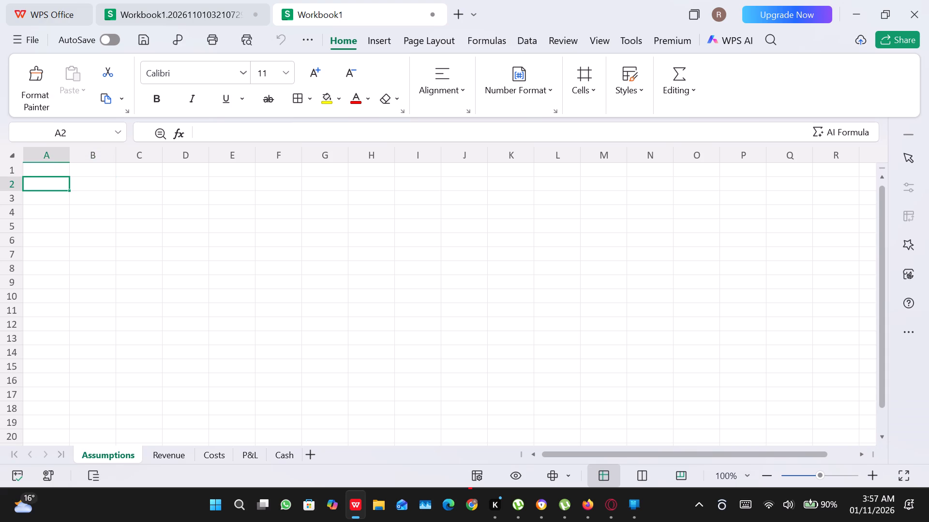
{"action": "type", "text": "Sta"}
{"action": "type", "text": "rting"}
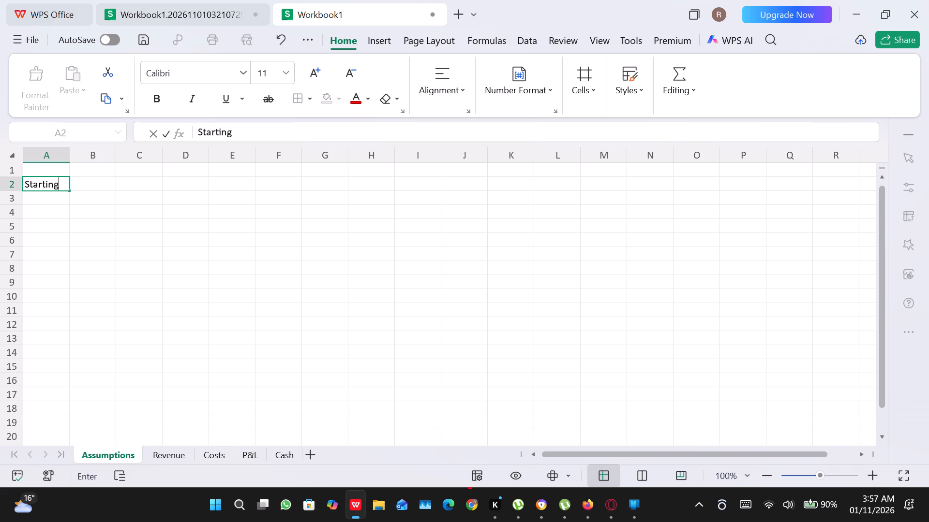
{"action": "key", "text": "space"}
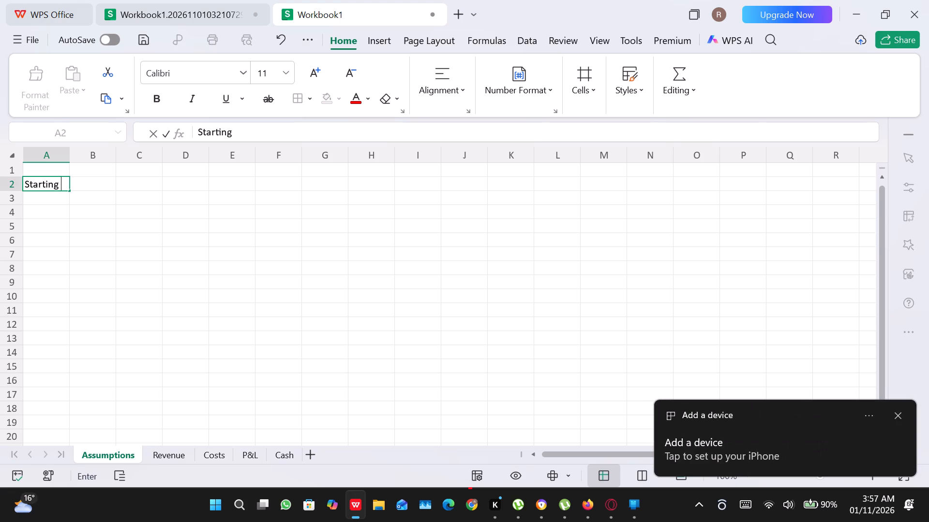
{"action": "type", "text": "unitd"}
{"action": "key", "text": "BackSpace"}
{"action": "key", "text": "s"}
{"action": "key", "text": "Return"}
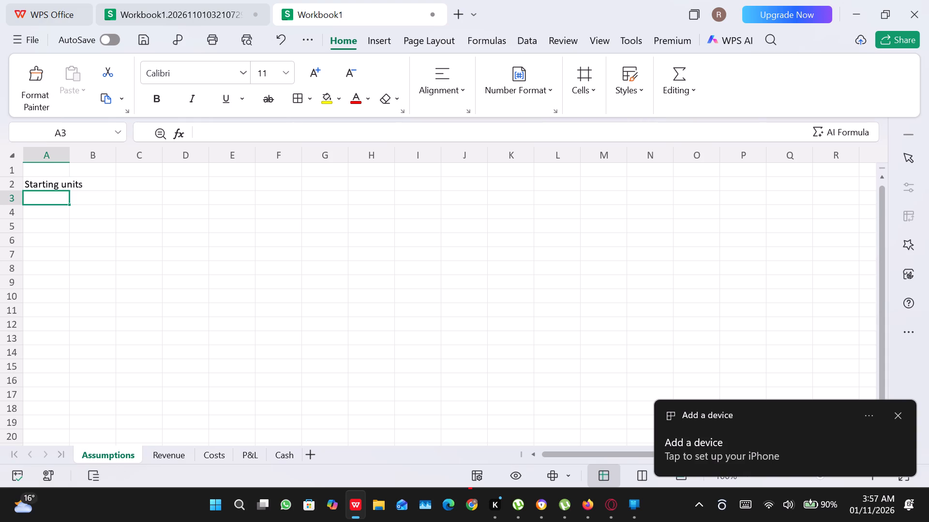
Enter the label "Price per Unit" in cell A3, below Starting units.
{"action": "key", "text": "shift+o"}
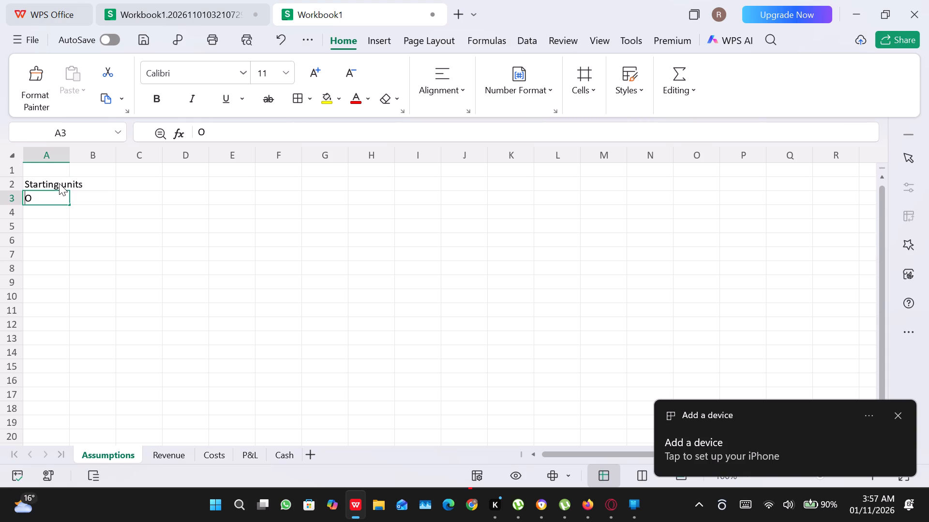
{"action": "key", "text": "BackSpace"}
{"action": "type", "text": "Price per"}
{"action": "key", "text": "space"}
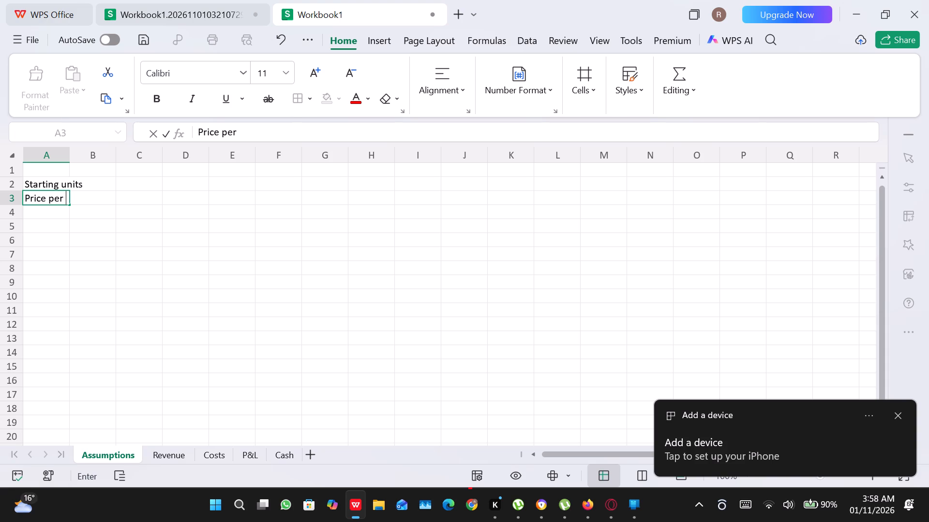
{"action": "type", "text": "UNo"}
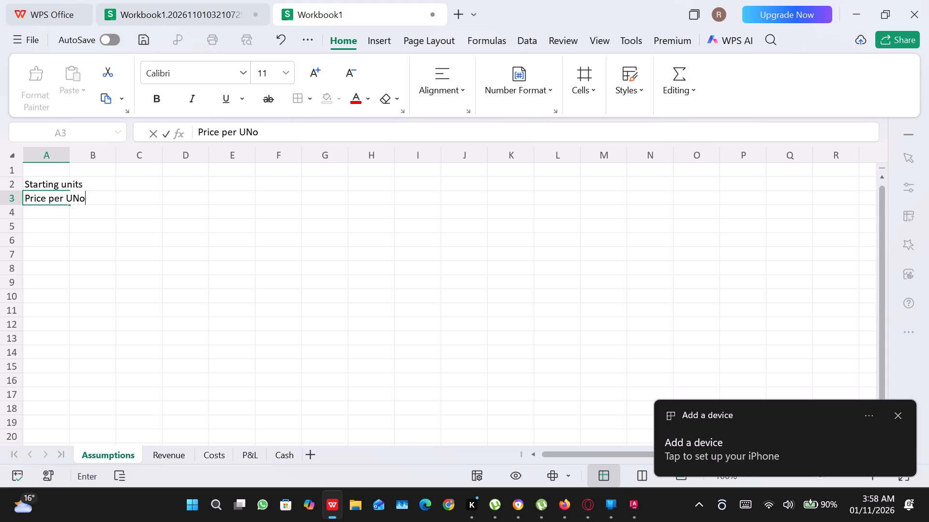
{"action": "key", "text": "BackSpace"}
{"action": "type", "text": "it"}
{"action": "key", "text": "BackSpace"}
{"action": "key", "text": "BackSpace"}
{"action": "key", "text": "BackSpace"}
{"action": "key", "text": "BackSpace"}
{"action": "type", "text": "Un"}
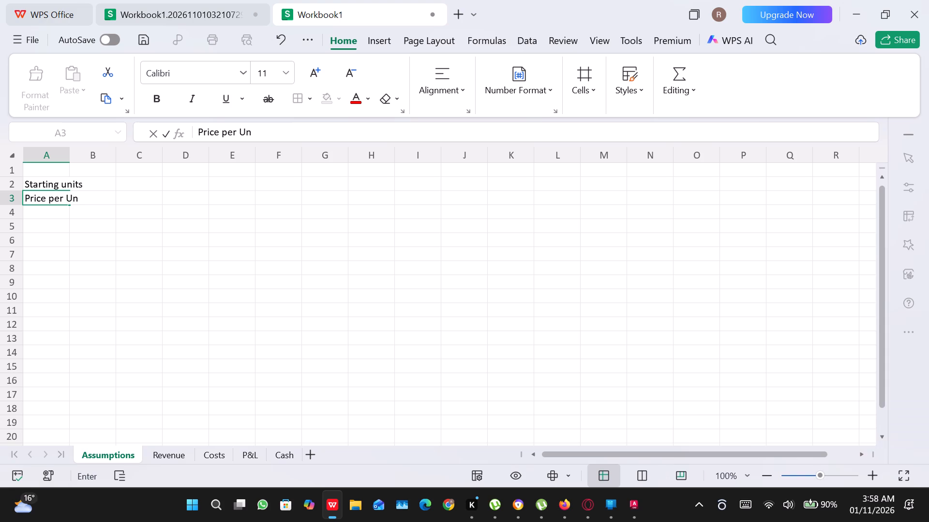
{"action": "key", "text": "i"}
{"action": "key", "text": "t"}
{"action": "key", "text": "Return"}
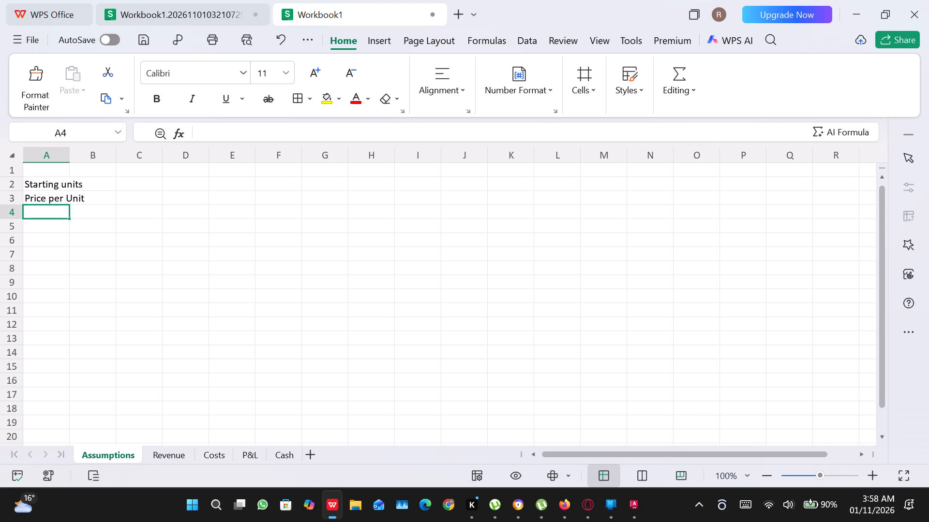
Enter the label "Monthly Growth" in cell A4, below Price per Unit.
{"action": "key", "text": "shift+m"}
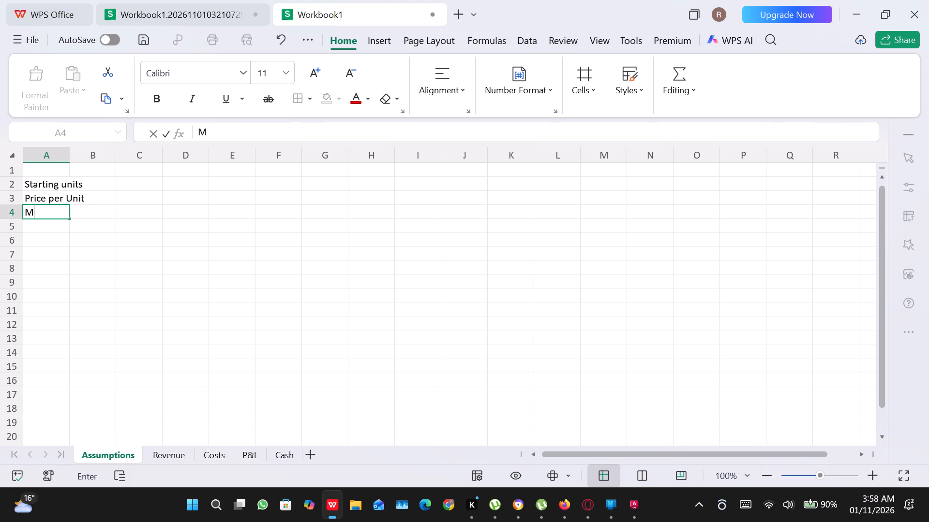
{"action": "type", "text": "onth"}
{"action": "type", "text": "ly"}
{"action": "key", "text": "space"}
{"action": "type", "text": "Gro"}
{"action": "type", "text": "wth"}
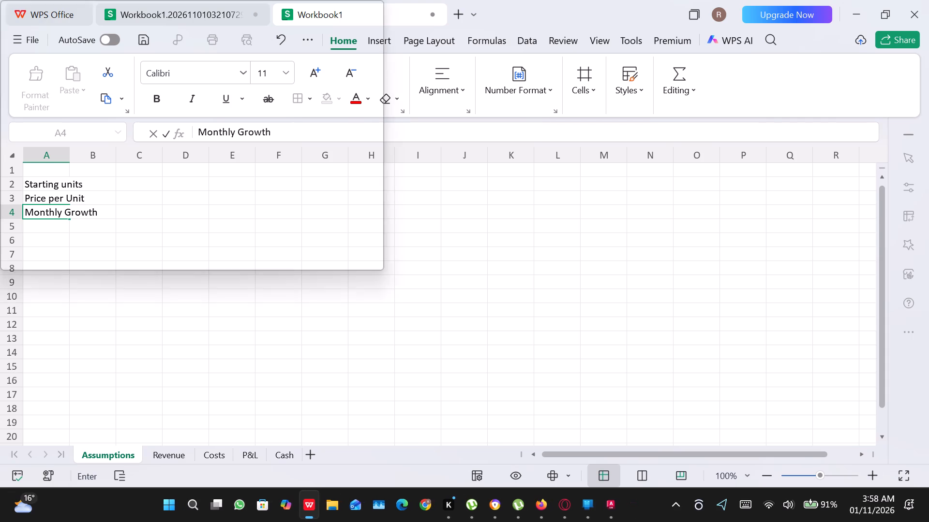
{"action": "key", "text": "Return"}
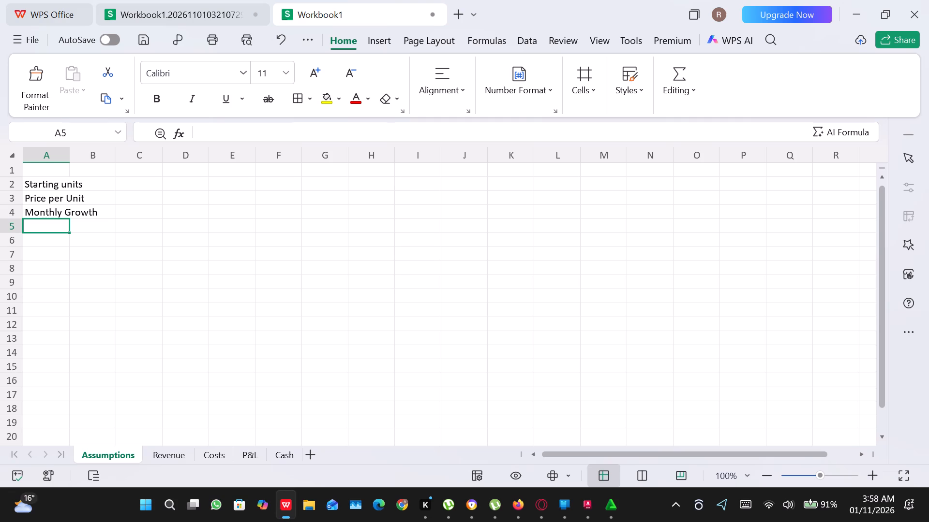
Enter the label "Cost per Unit" in cell A5, below Monthly Growth.
{"action": "key", "text": "shift+c"}
{"action": "type", "text": "ost per"}
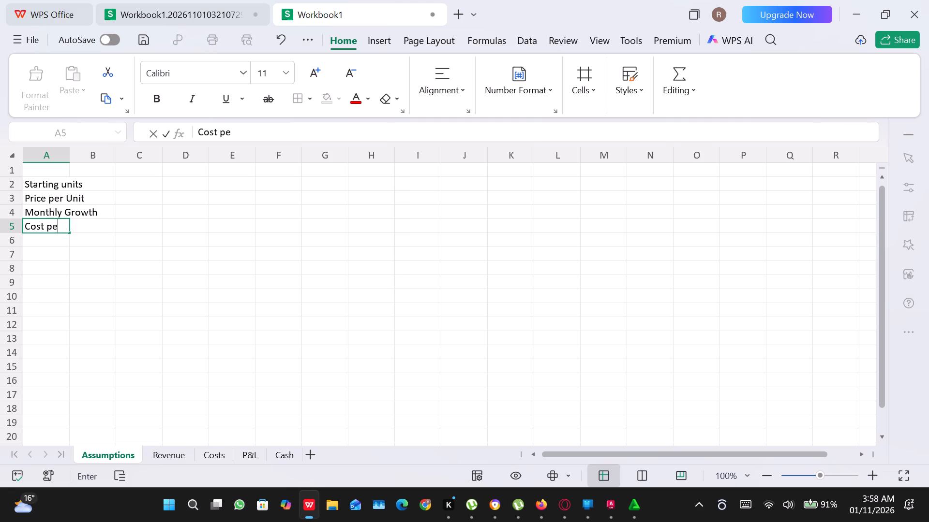
{"action": "key", "text": "space"}
{"action": "type", "text": "Unit"}
{"action": "key", "text": "Return"}
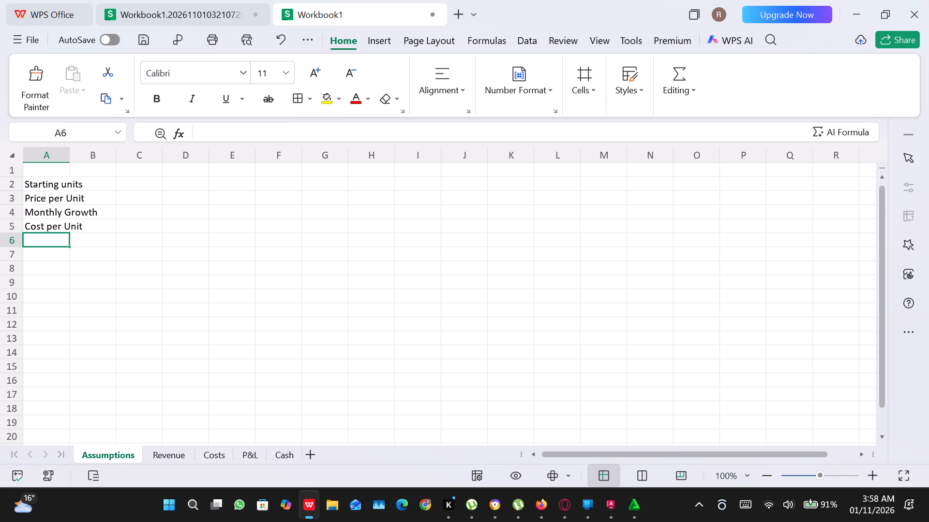
Enter the expense labels "Rent" in cell A6 and "Salaries" in cell A7.
{"action": "type", "text": "Rent"}
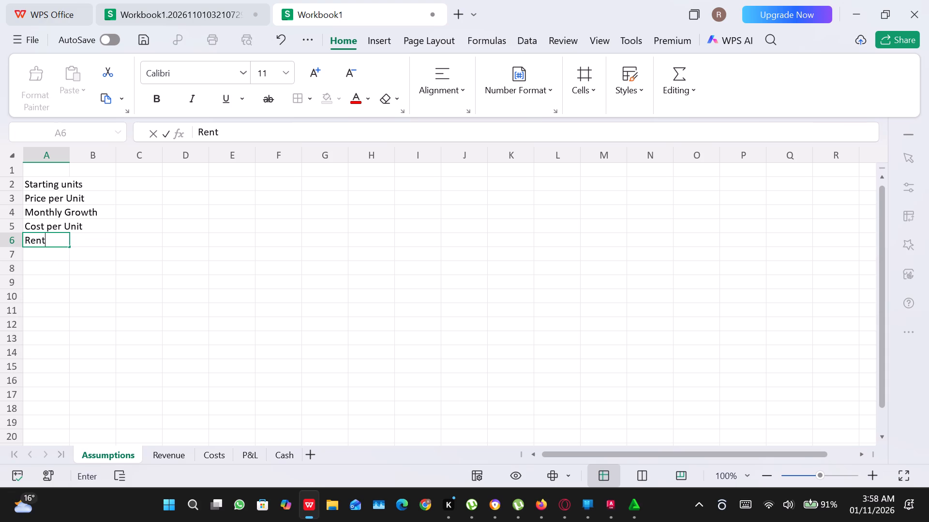
{"action": "key", "text": "Return"}
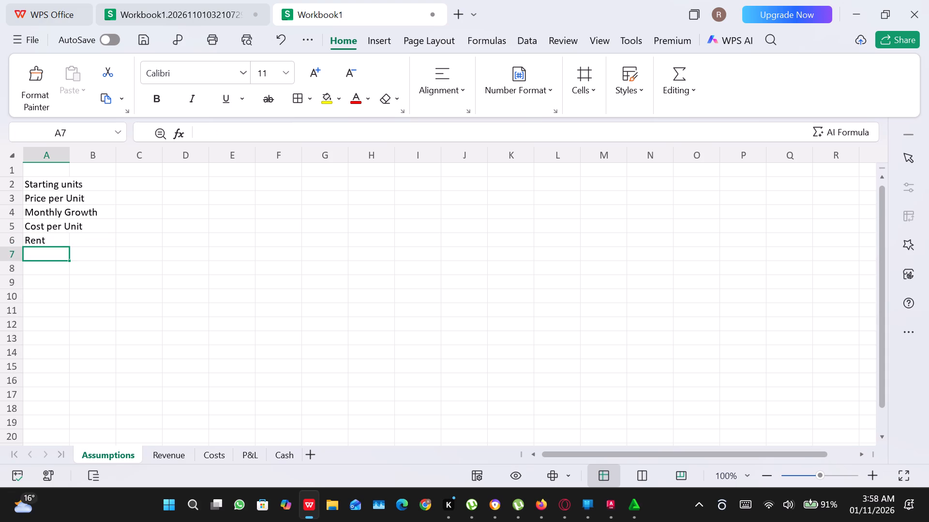
{"action": "key", "text": "shift+s"}
{"action": "type", "text": "ala"}
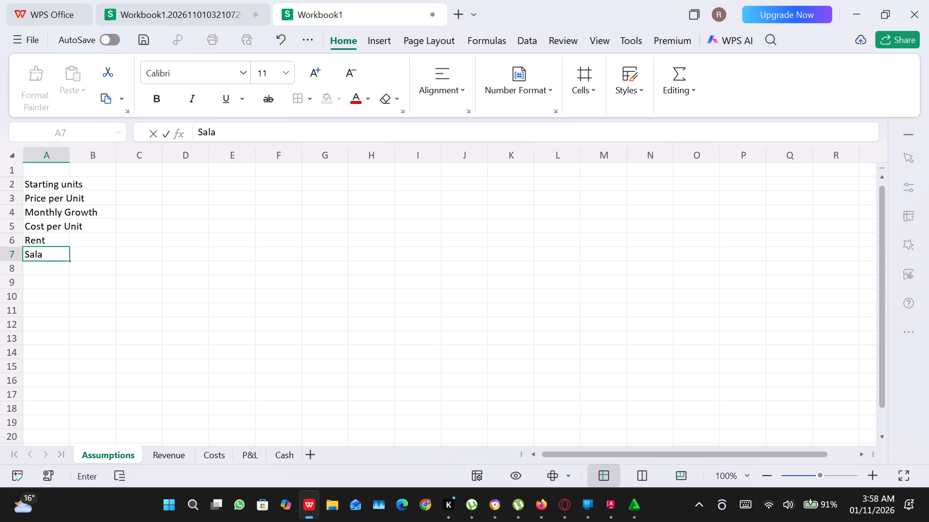
{"action": "type", "text": "ei"}
{"action": "key", "text": "BackSpace"}
{"action": "key", "text": "BackSpace"}
{"action": "type", "text": "ries"}
{"action": "key", "text": "Return"}
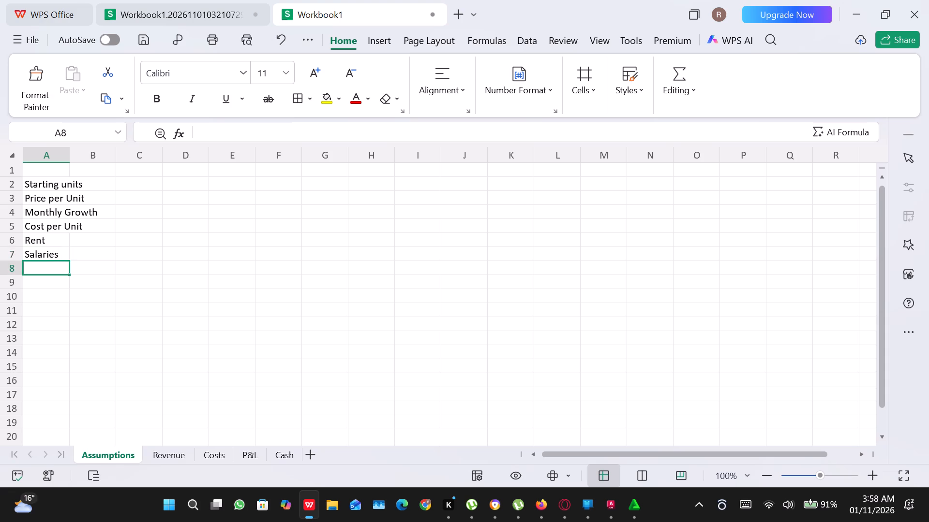
Enter the label "Tax Rate" in cell A8, below Salaries.
{"action": "type", "text": "Ta"}
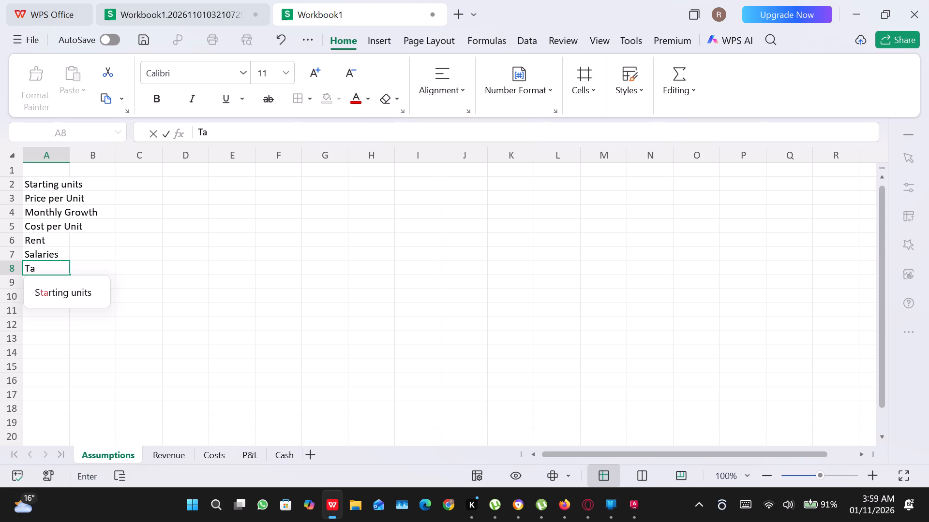
{"action": "type", "text": "x"}
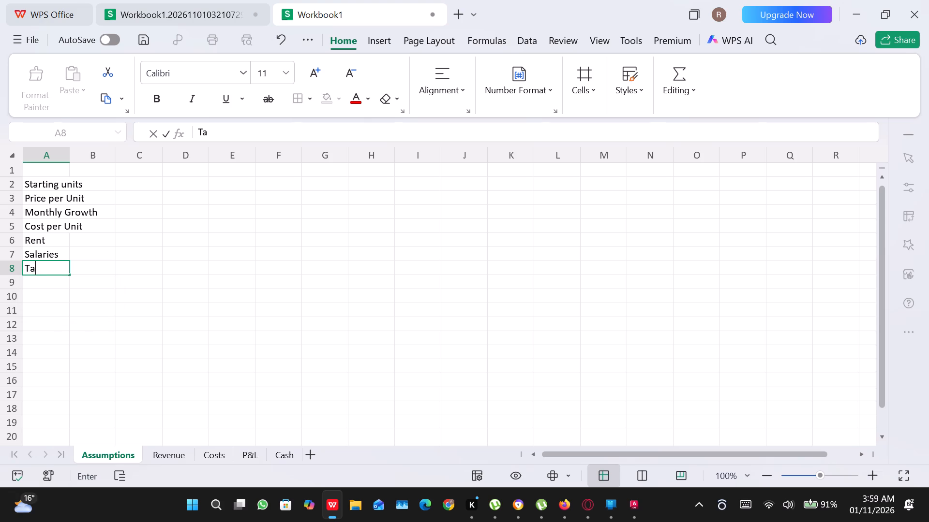
{"action": "key", "text": "space"}
{"action": "key", "text": "shift+r"}
{"action": "type", "text": "ate"}
{"action": "key", "text": "Return"}
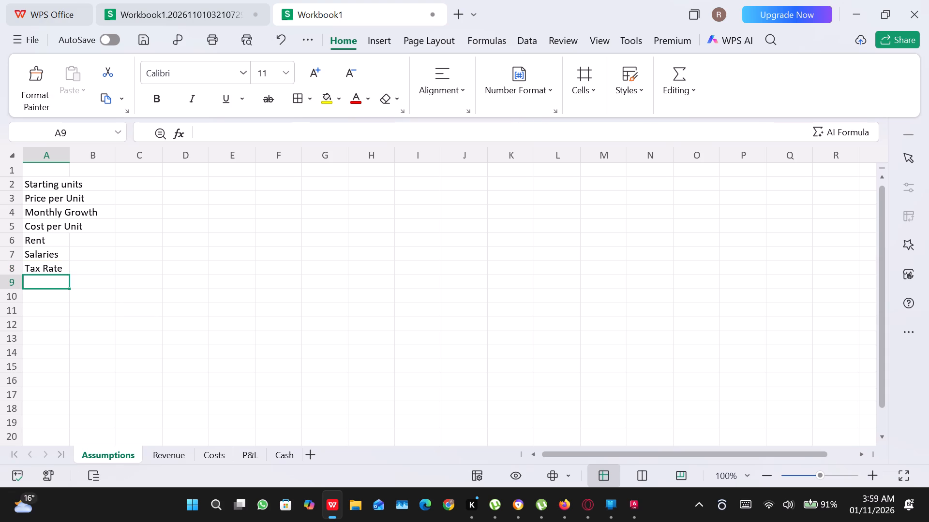
Enter the label "Starting cash" in cell A9, below Tax Rate.
{"action": "key", "text": "s"}
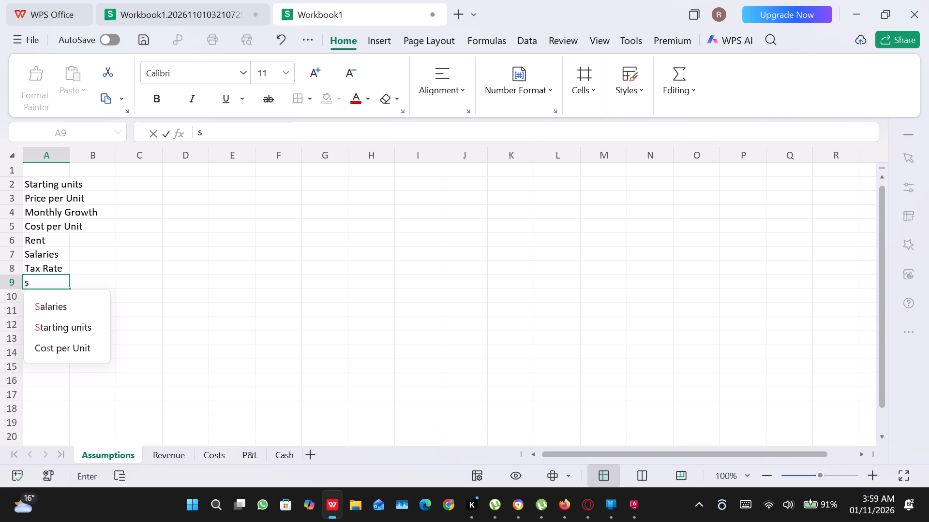
{"action": "key", "text": "BackSpace"}
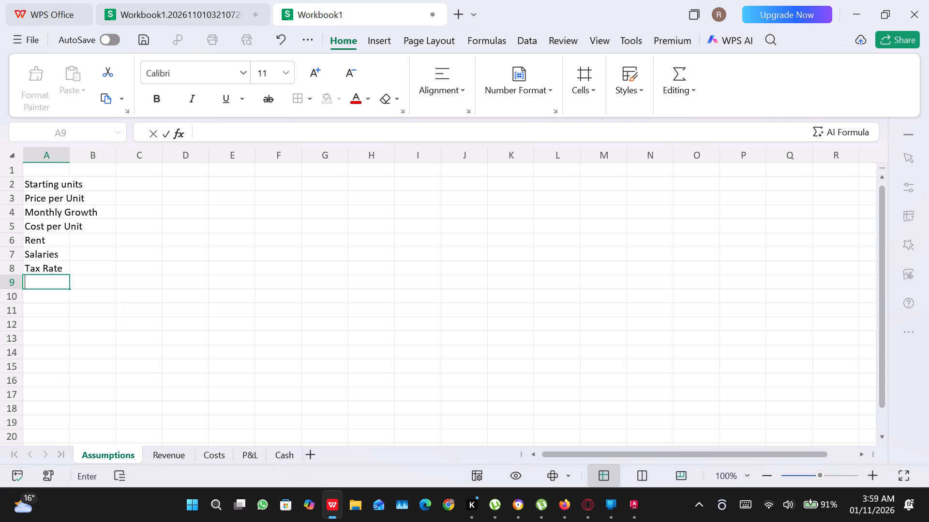
{"action": "type", "text": "Starting ca"}
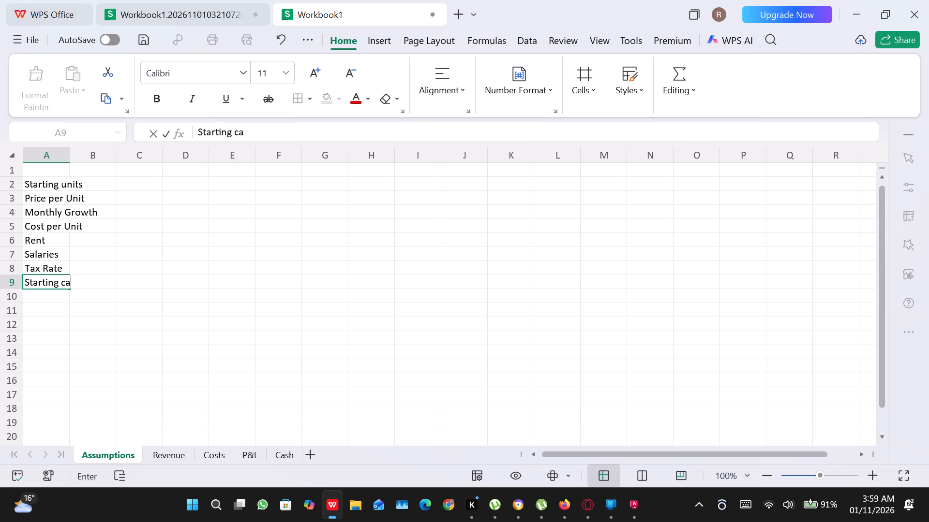
{"action": "key", "text": "s"}
{"action": "key", "text": "g"}
{"action": "key", "text": "BackSpace"}
{"action": "key", "text": "h"}
{"action": "key", "text": "Return"}
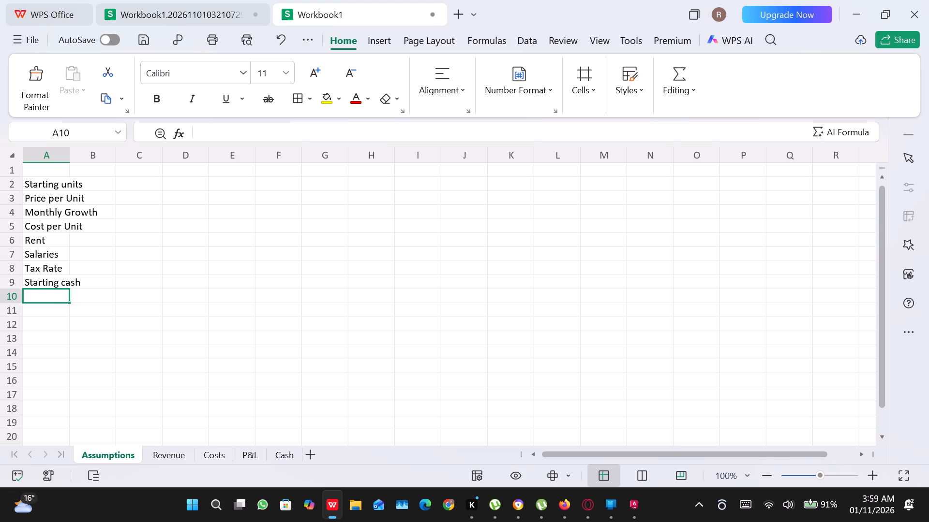
Enter 500 as the Starting units value in cell B2.
{"action": "left_click", "coordinate": [104, 182]}
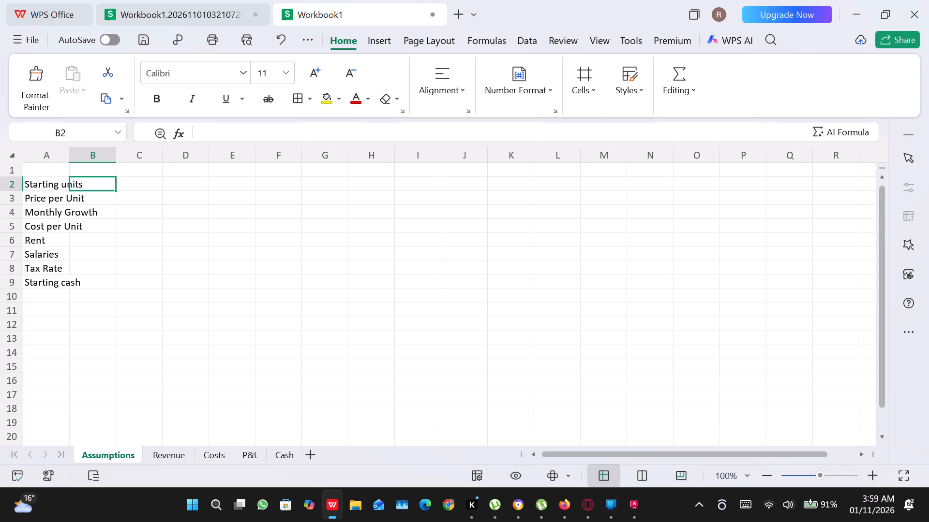
{"action": "key", "text": "6"}
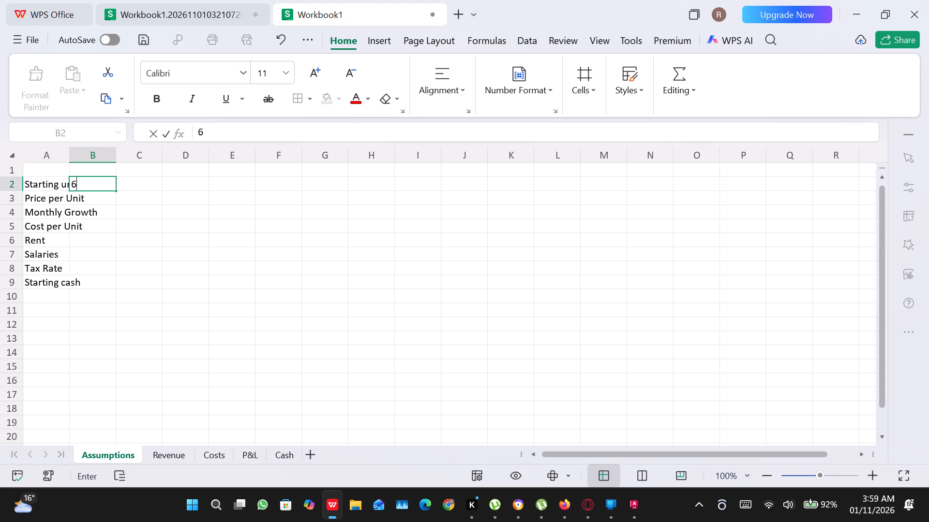
{"action": "key", "text": "BackSpace"}
{"action": "key", "text": "5"}
{"action": "type", "text": "00"}
{"action": "key", "text": "Return"}
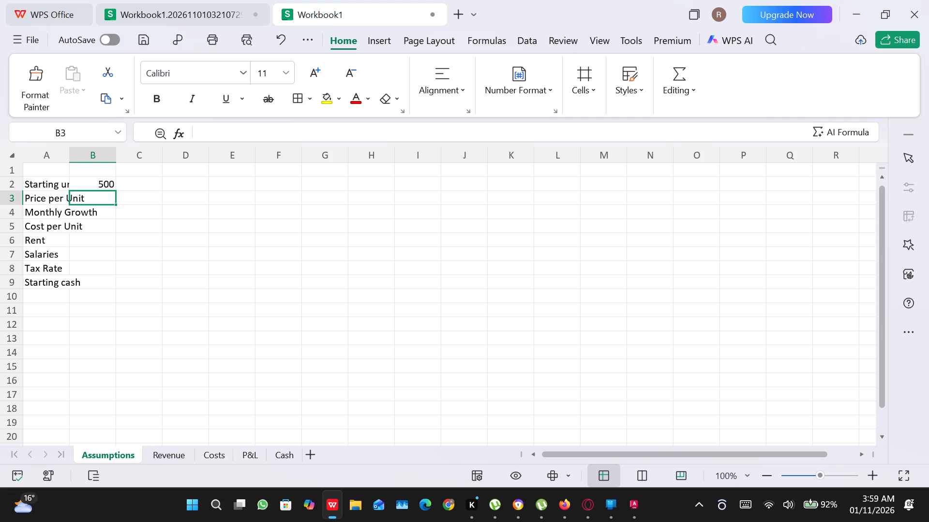
Widen column A so the full assumption labels fit beside the values.
{"action": "left_click", "coordinate": [65, 145]}
{"action": "left_click_drag", "start_coordinate": [65, 145], "coordinate": [66, 145]}
{"action": "left_click_drag", "start_coordinate": [66, 145], "coordinate": [67, 150]}
{"action": "left_click_drag", "start_coordinate": [70, 151], "coordinate": [102, 149]}
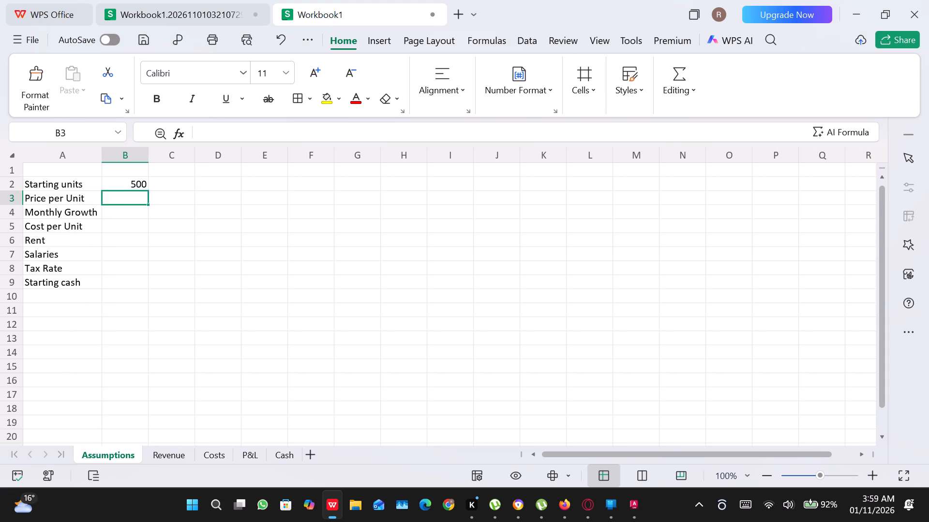
Enter 10 for Price per Unit in cell B3 and 5% for Monthly Growth in cell B4.
{"action": "type", "text": "10"}
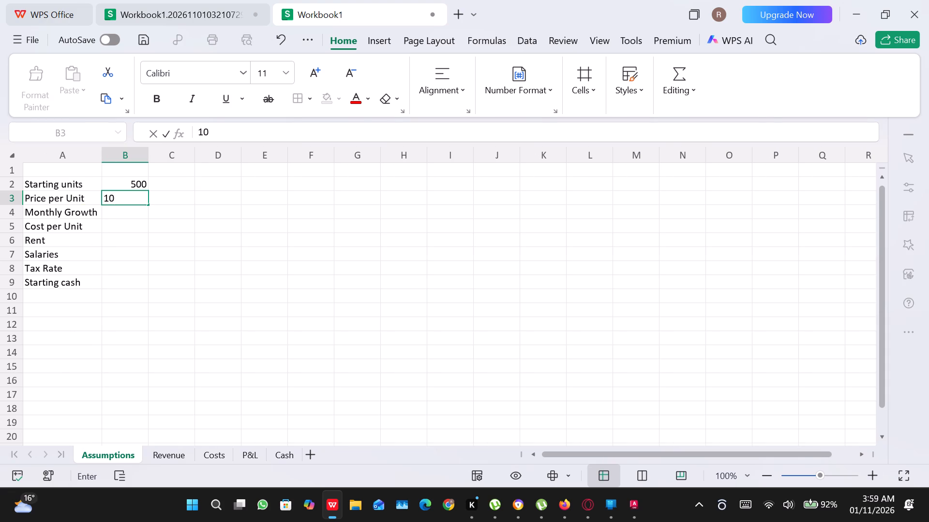
{"action": "key", "text": "Return"}
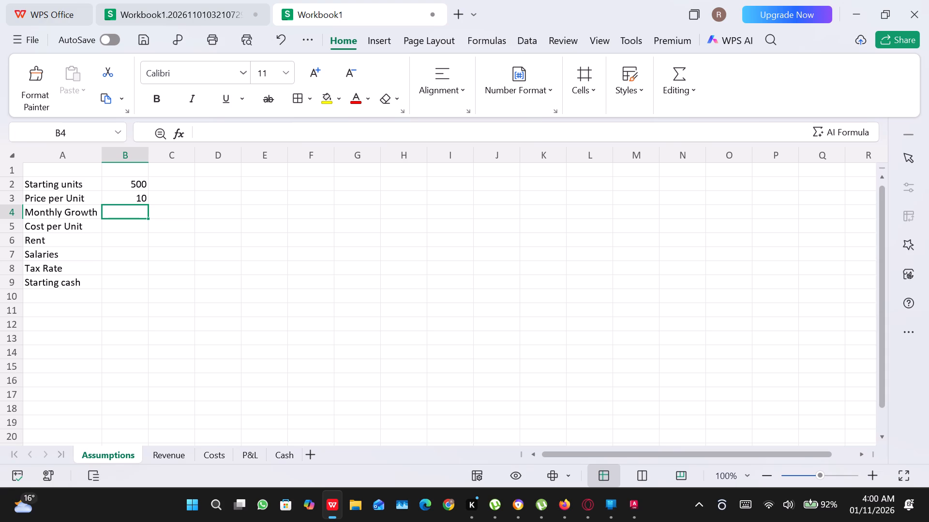
{"action": "key", "text": "shift+percent"}
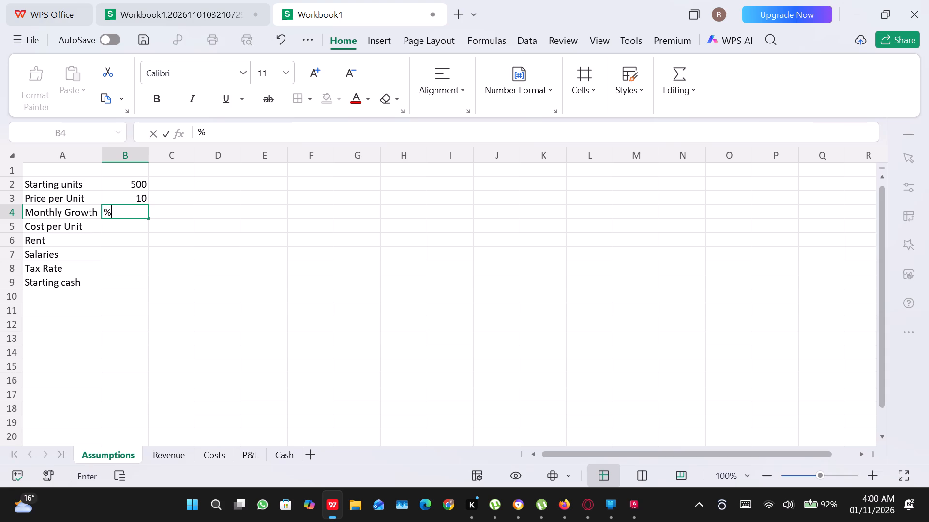
{"action": "key", "text": "BackSpace"}
{"action": "key", "text": "shift+percent"}
{"action": "key", "text": "BackSpace"}
{"action": "type", "text": "55%"}
{"action": "key", "text": "shift+BackSpace"}
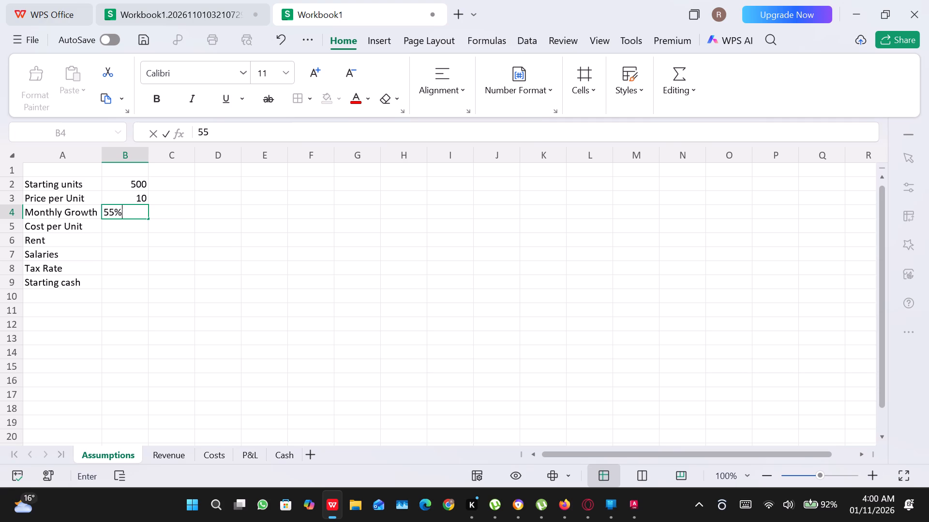
{"action": "key", "text": "shift+BackSpace"}
{"action": "key", "text": "shift+percent"}
{"action": "key", "text": "Return"}
Fill in the cost assumptions in cells B5 to B7: Cost per Unit 4, Rent 1500, Salaries 2000.
{"action": "key", "text": "4"}
{"action": "key", "text": "Return"}
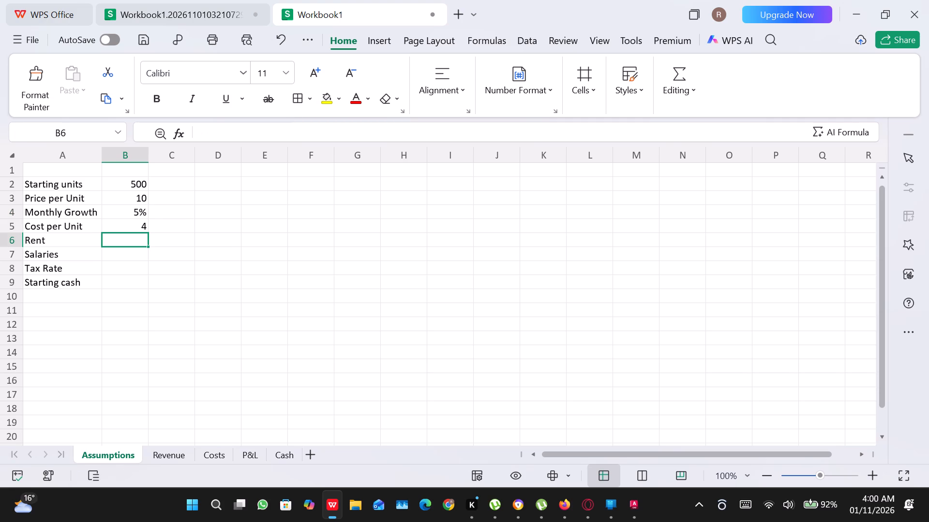
{"action": "type", "text": "1500"}
{"action": "key", "text": "Return"}
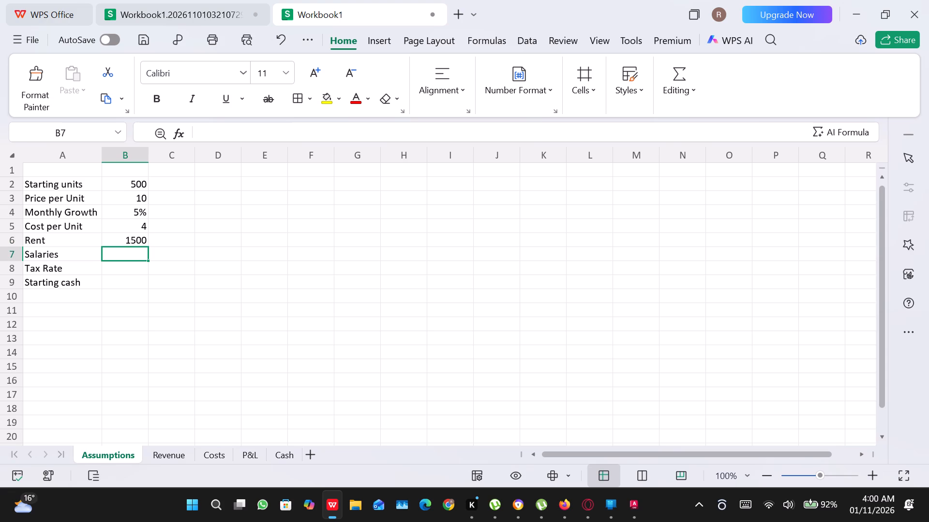
{"action": "type", "text": "2000"}
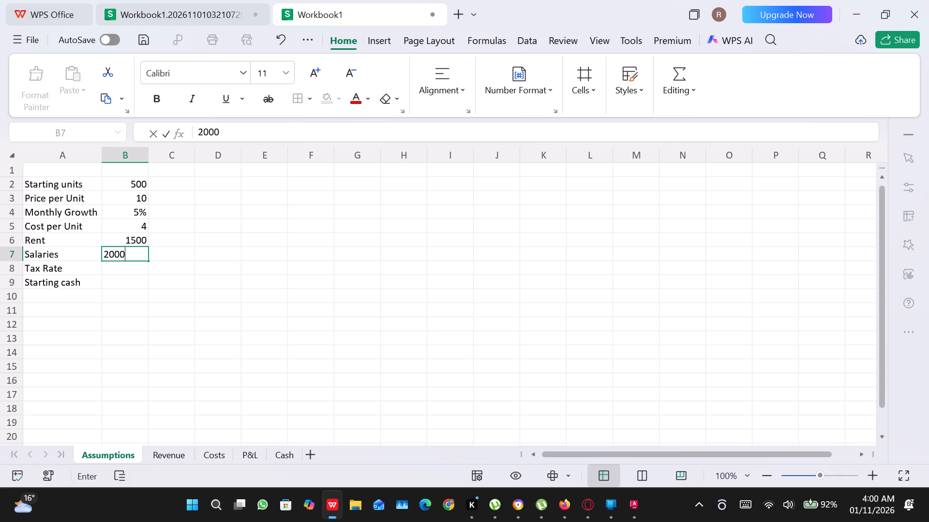
{"action": "key", "text": "Return"}
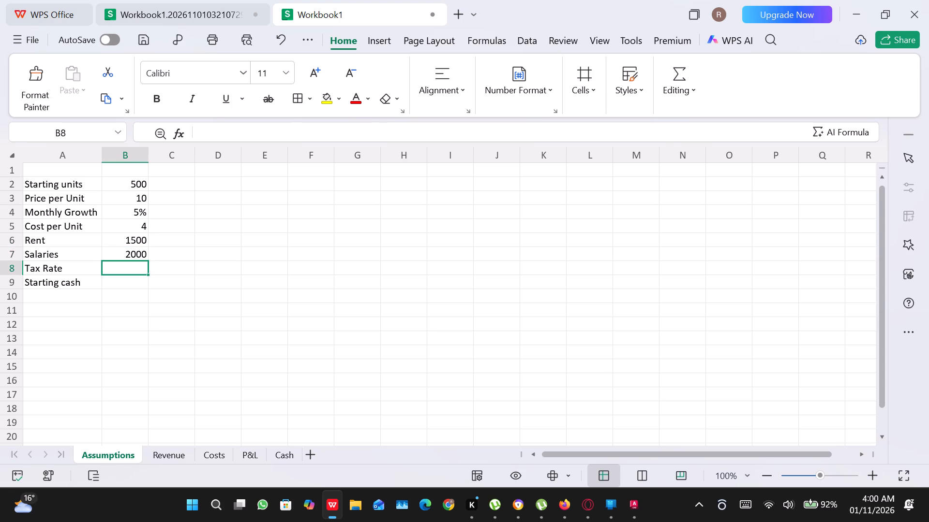
Enter 20% for Tax Rate in cell B8 and 10000 for Starting cash in cell B9.
{"action": "key", "text": "2"}
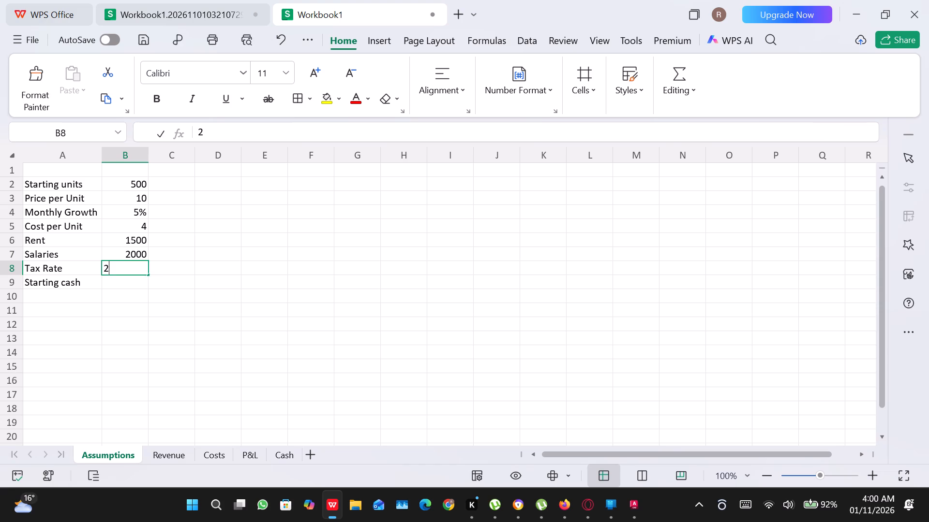
{"action": "key", "text": "0"}
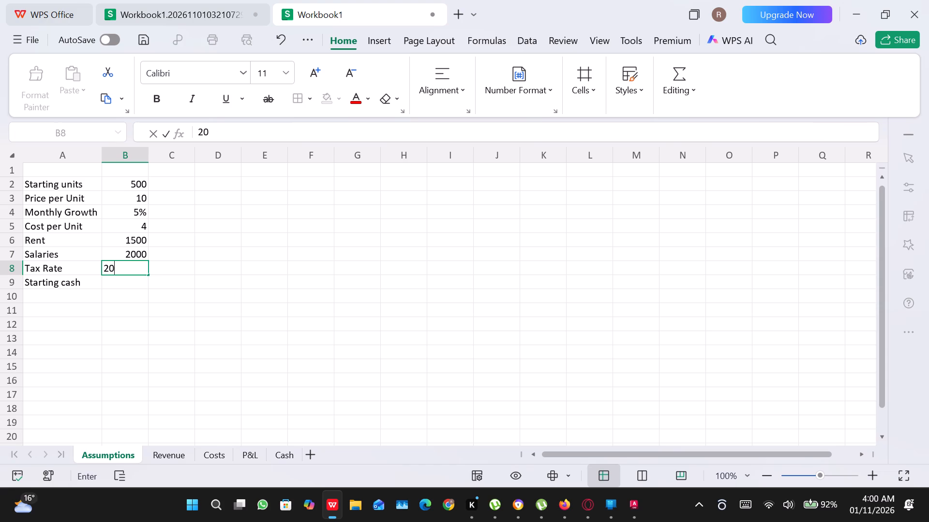
{"action": "key", "text": "shift+percent"}
{"action": "key", "text": "Return"}
{"action": "type", "text": "1000"}
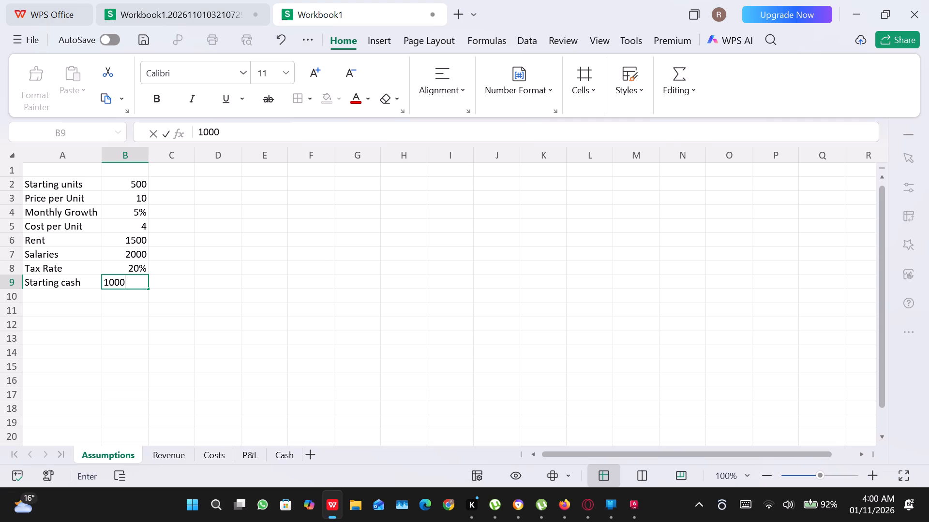
{"action": "key", "text": "0"}
{"action": "key", "text": "Return"}
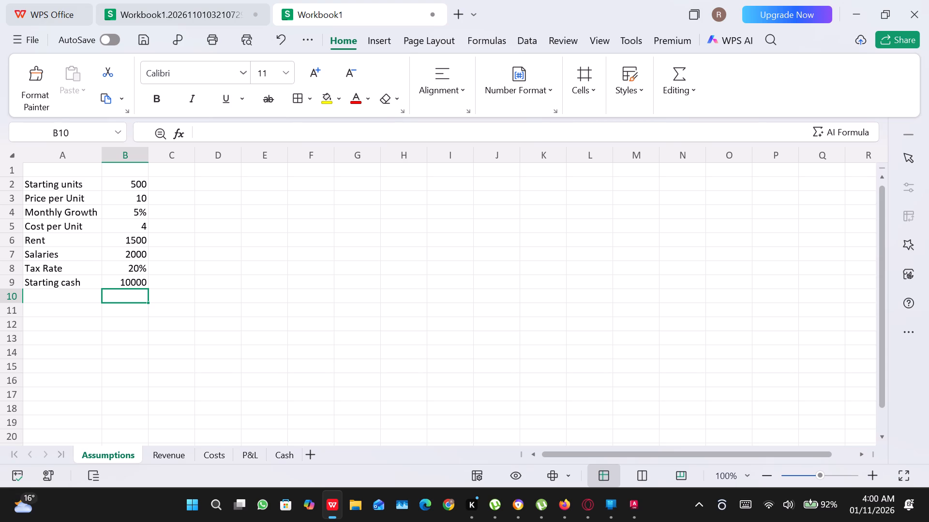
Switch to the Revenue sheet.
{"action": "left_click", "coordinate": [170, 452]}
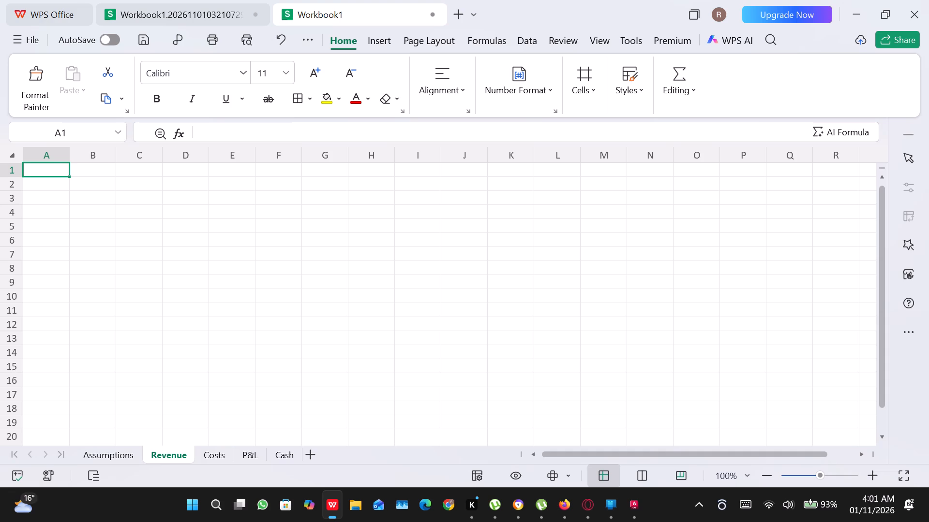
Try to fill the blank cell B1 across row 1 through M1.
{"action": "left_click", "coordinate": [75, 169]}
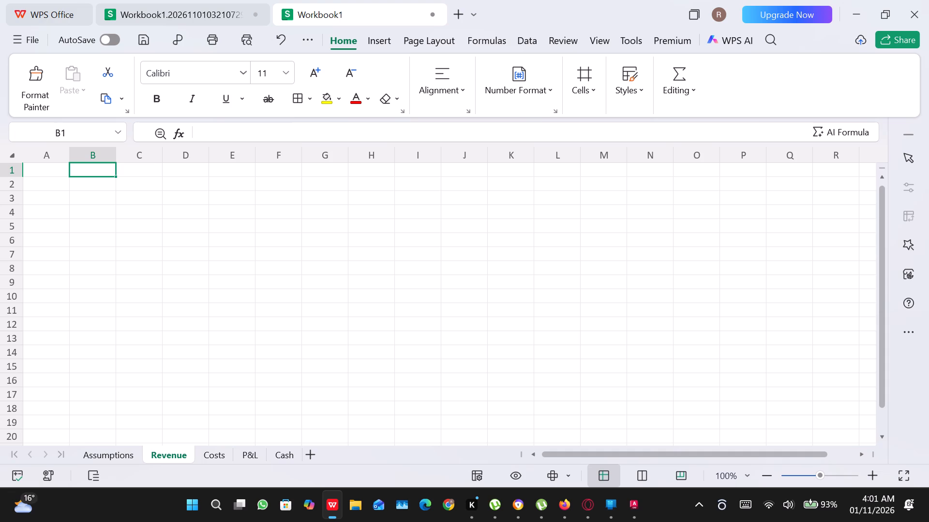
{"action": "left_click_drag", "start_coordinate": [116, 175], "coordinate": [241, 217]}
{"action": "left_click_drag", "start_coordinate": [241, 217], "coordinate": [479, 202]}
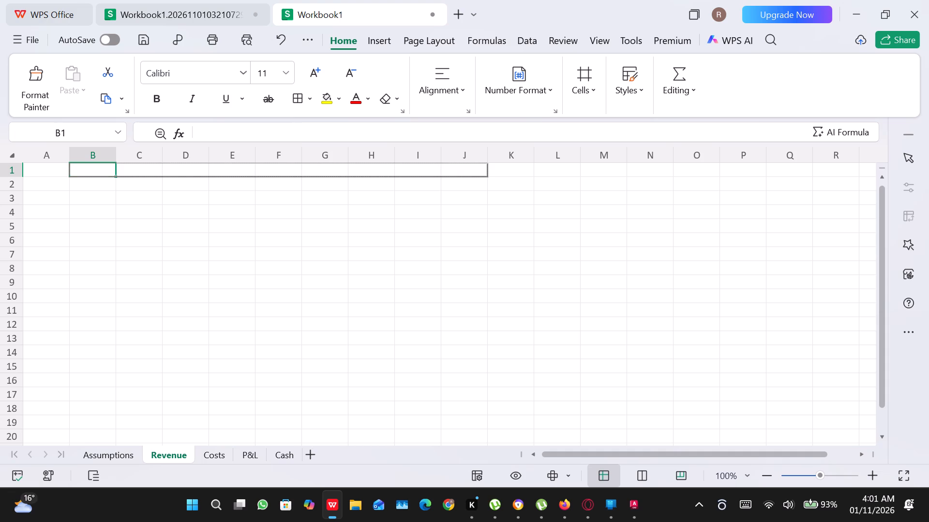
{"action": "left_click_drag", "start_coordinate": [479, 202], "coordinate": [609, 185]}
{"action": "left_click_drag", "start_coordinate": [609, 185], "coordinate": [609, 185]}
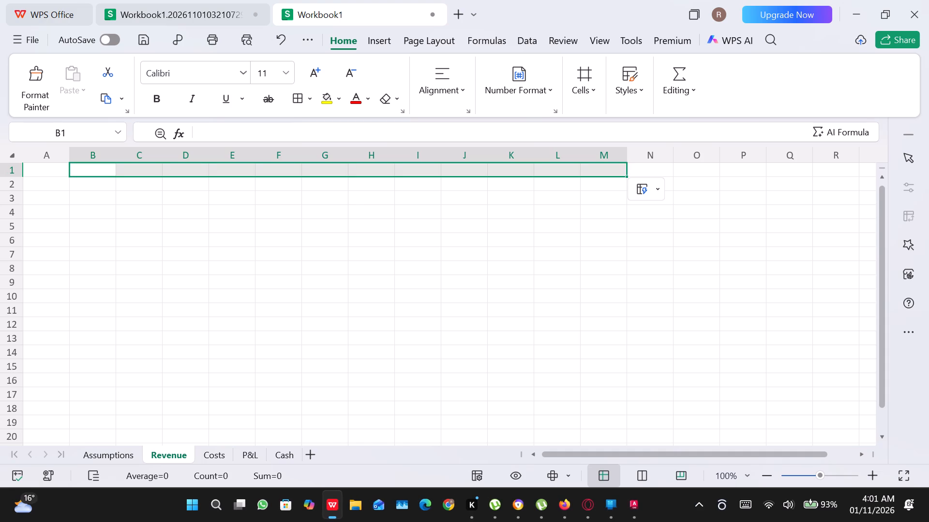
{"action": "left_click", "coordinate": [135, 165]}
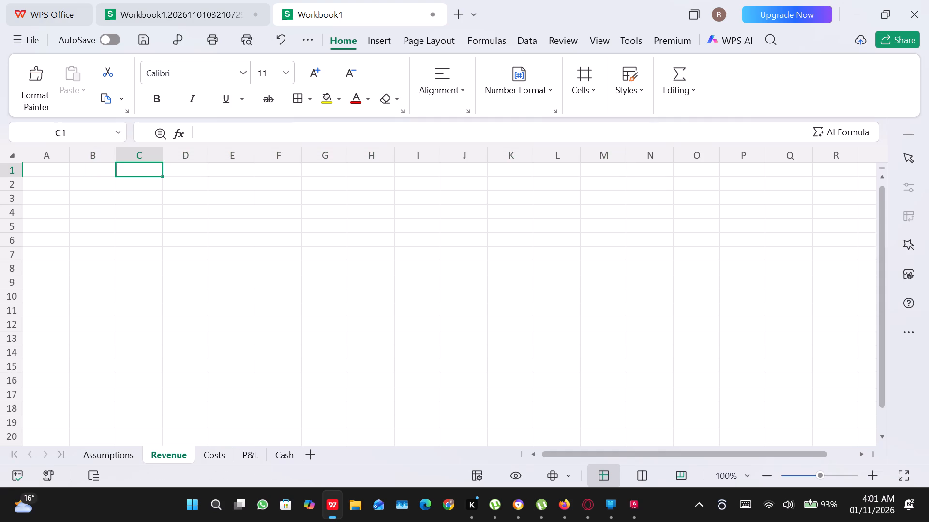
Start the month header row by entering 1 in cell B1 and the formula =B1+1 in cell C1.
{"action": "left_click", "coordinate": [93, 174]}
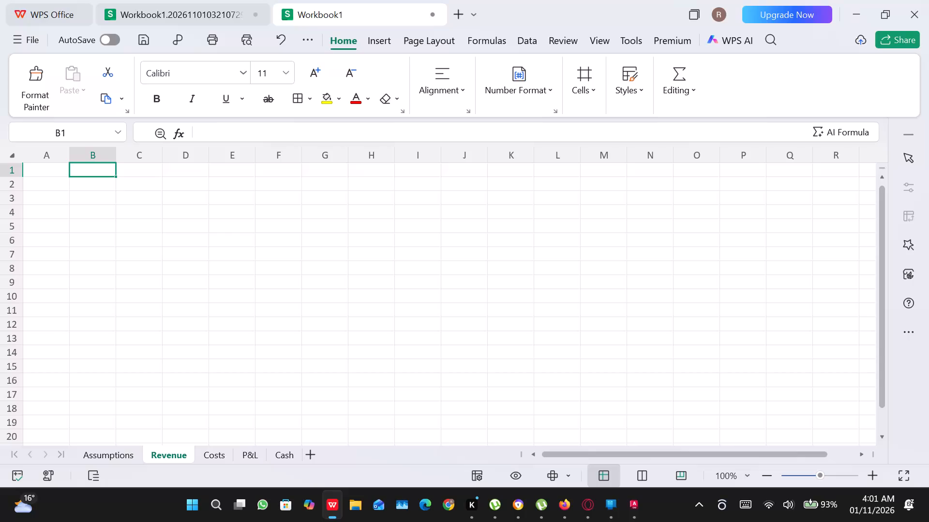
{"action": "left_click", "coordinate": [87, 170]}
{"action": "left_click", "coordinate": [87, 170]}
{"action": "key", "text": "1"}
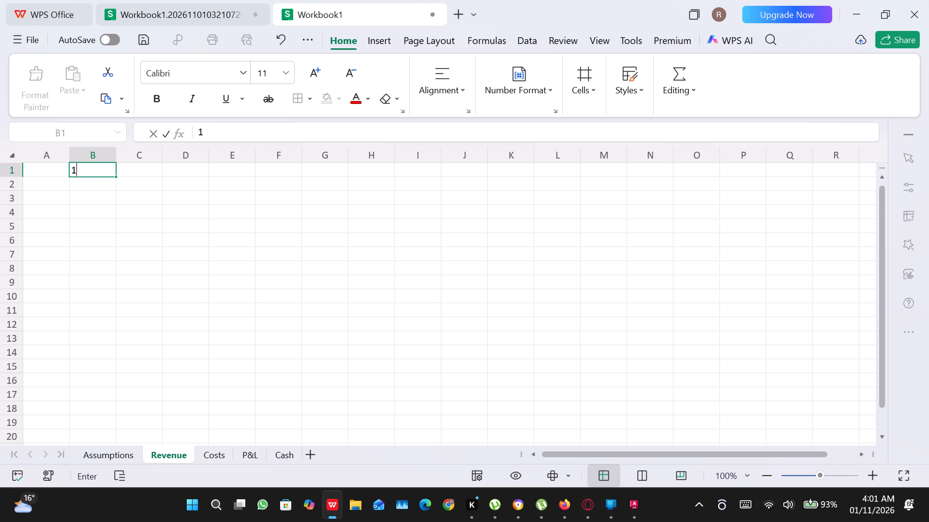
{"action": "left_click", "coordinate": [136, 172]}
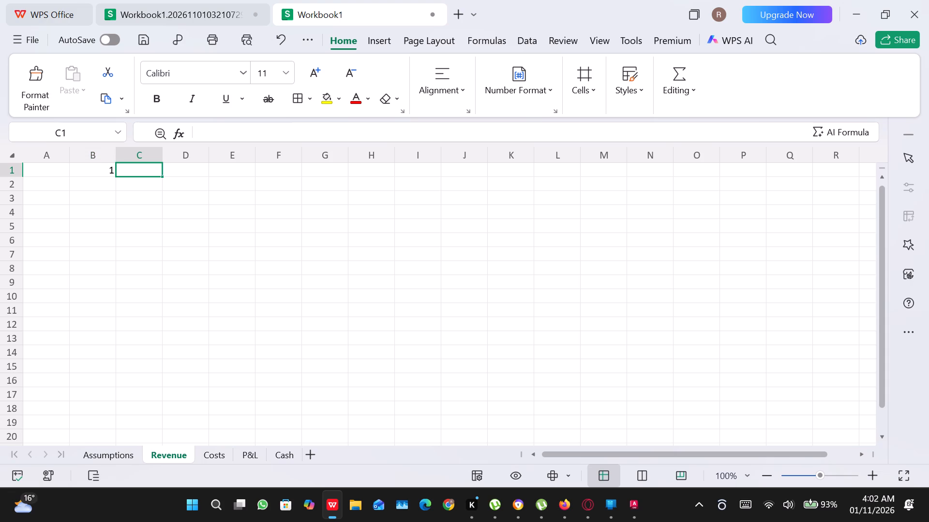
{"action": "key", "text": "equal"}
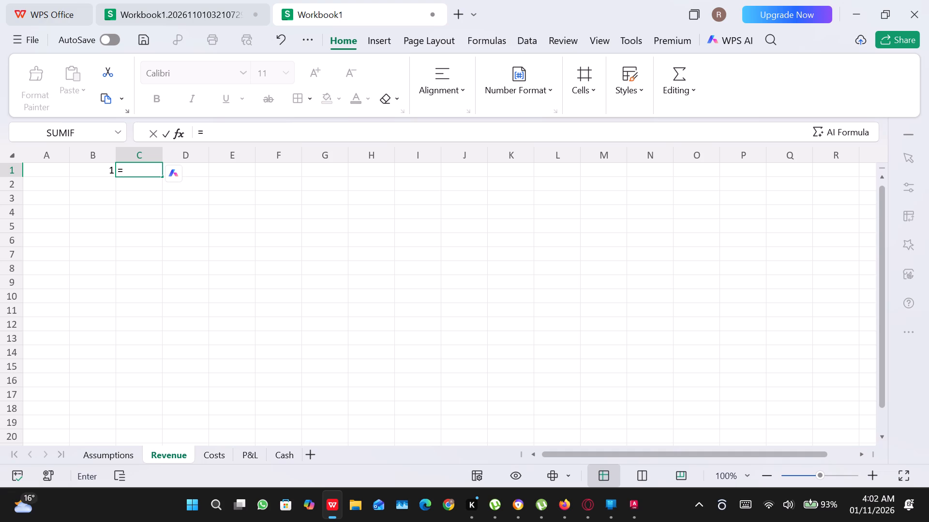
{"action": "key", "text": "shift+b"}
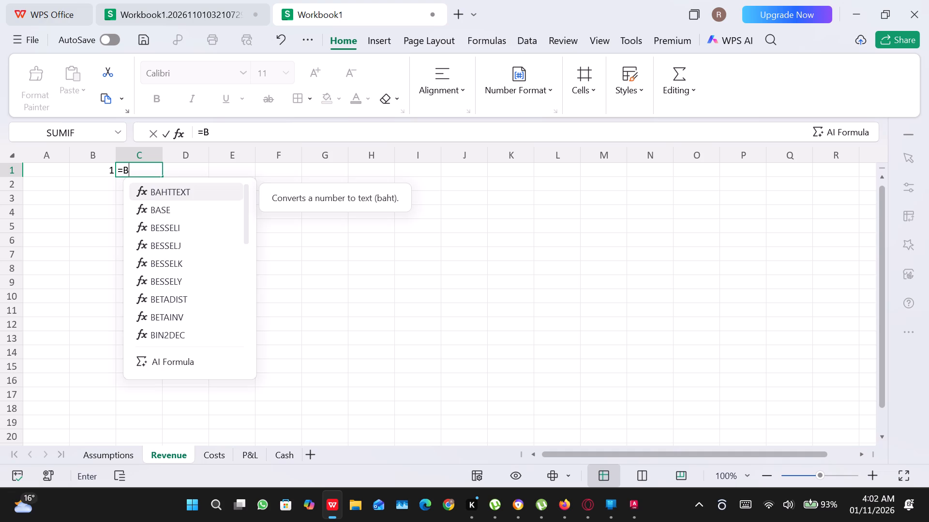
{"action": "key", "text": "1"}
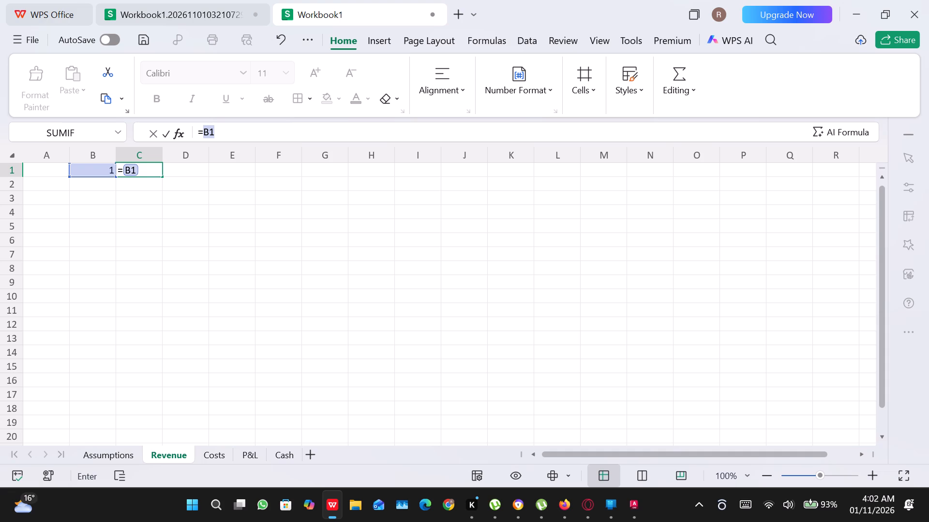
{"action": "key", "text": "shift+plus"}
{"action": "key", "text": "1"}
{"action": "key", "text": "Return"}
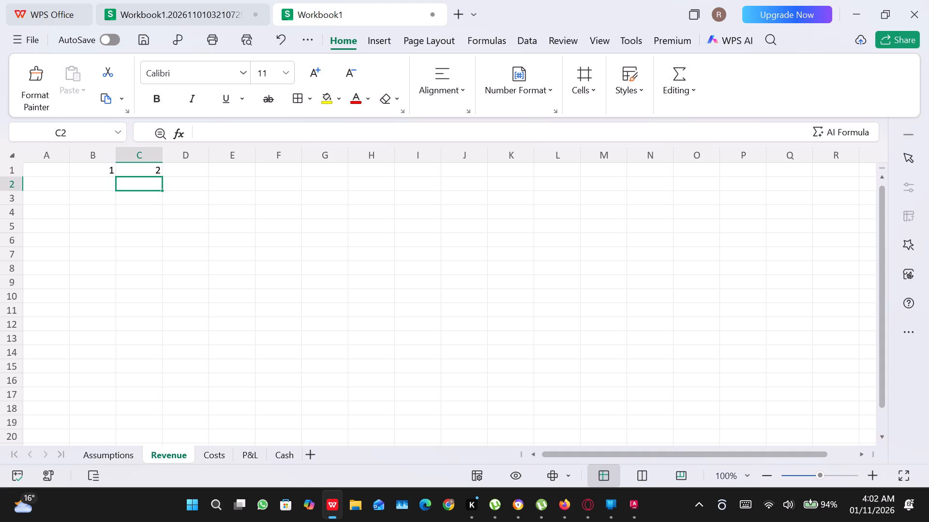
Fill the formula in C1 across row 1 through M1 to number the months up to 12.
{"action": "left_click", "coordinate": [147, 171]}
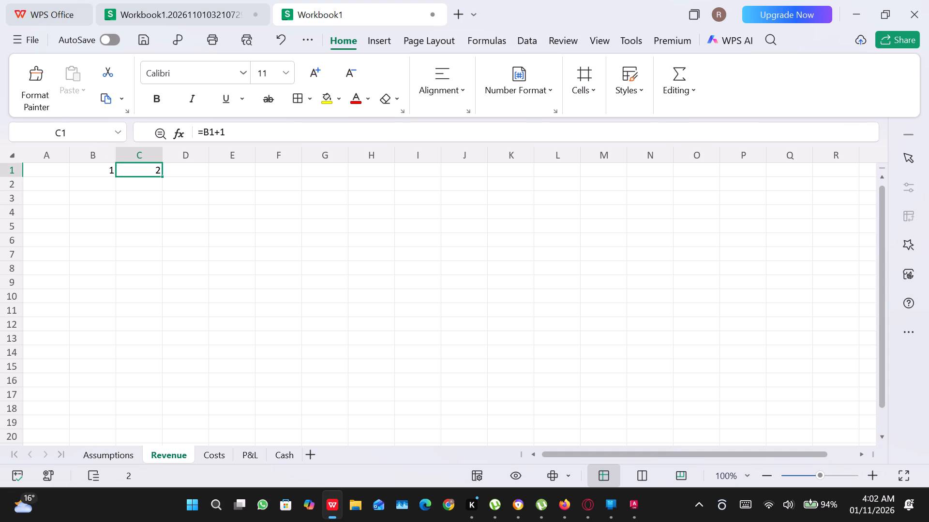
{"action": "left_click_drag", "start_coordinate": [162, 177], "coordinate": [437, 156]}
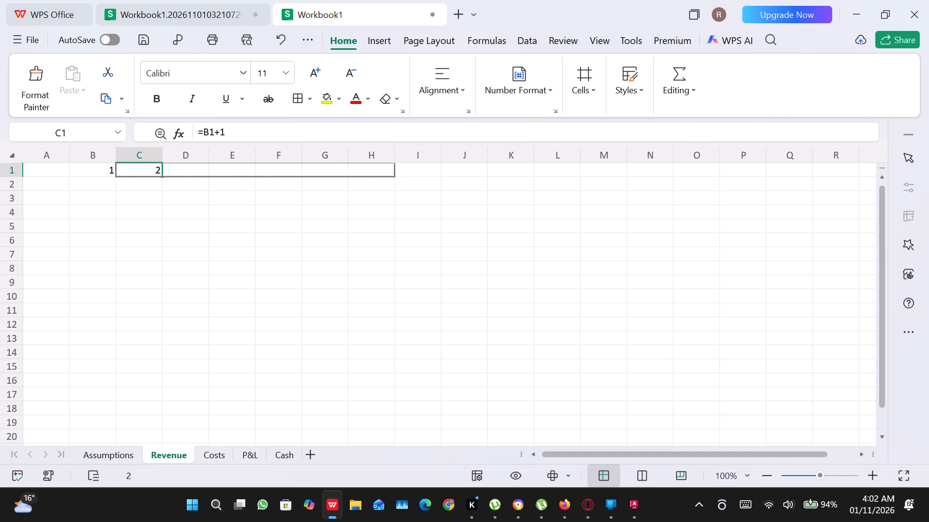
{"action": "left_click_drag", "start_coordinate": [437, 156], "coordinate": [615, 158]}
{"action": "left_click_drag", "start_coordinate": [615, 158], "coordinate": [620, 163]}
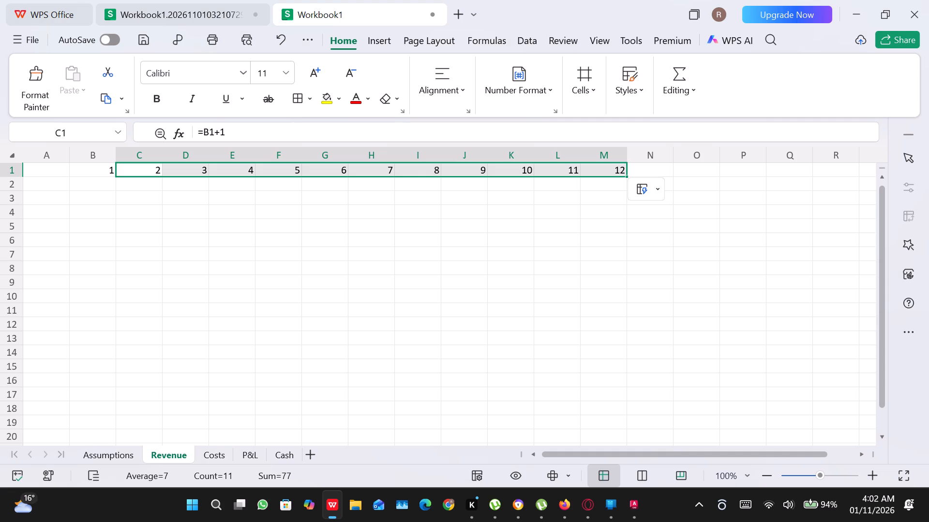
Label row 2 by entering Units in cell A2.
{"action": "left_click", "coordinate": [59, 188]}
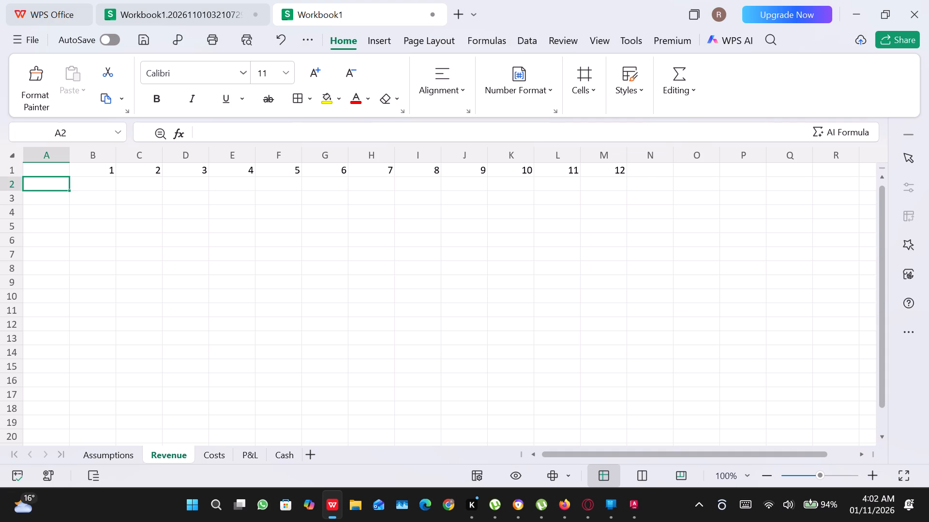
{"action": "key", "text": "u"}
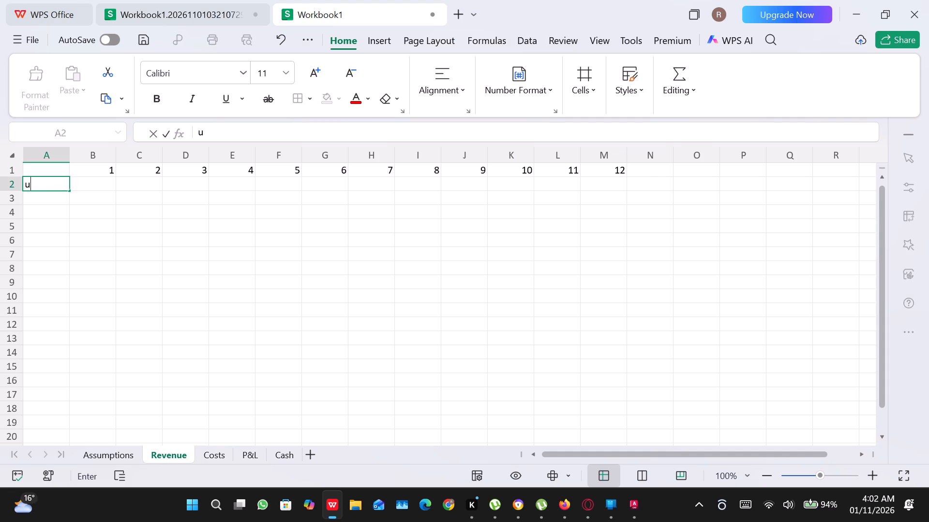
{"action": "key", "text": "BackSpace"}
{"action": "key", "text": "u"}
{"action": "type", "text": "NI"}
{"action": "type", "text": "TS"}
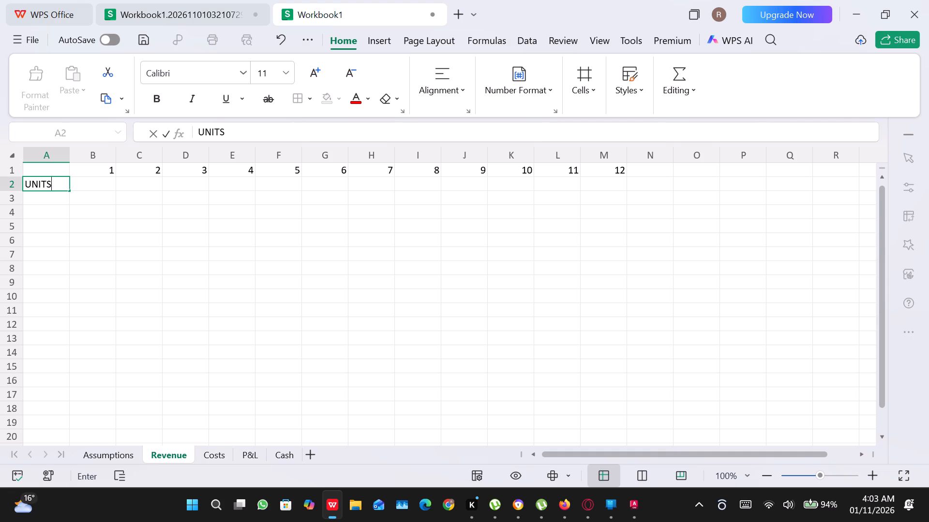
{"action": "key", "text": "BackSpace"}
{"action": "key", "text": "BackSpace"}
{"action": "key", "text": "BackSpace"}
{"action": "key", "text": "BackSpace"}
{"action": "key", "text": "n"}
{"action": "type", "text": "nits"}
{"action": "left_click", "coordinate": [96, 176]}
Link the first month's units in cell B2 to the Assumptions sheet with the formula =Assumptions!$B$2.
{"action": "left_click", "coordinate": [97, 184]}
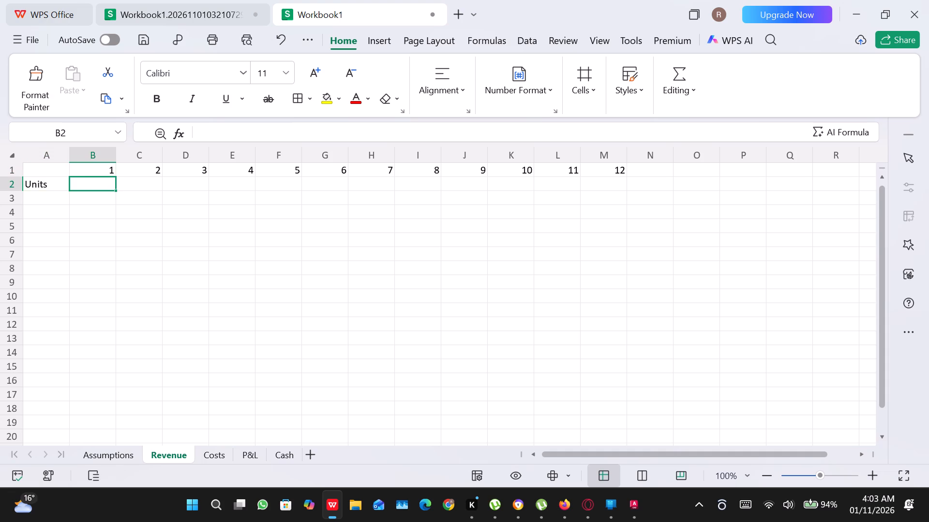
{"action": "key", "text": "equal"}
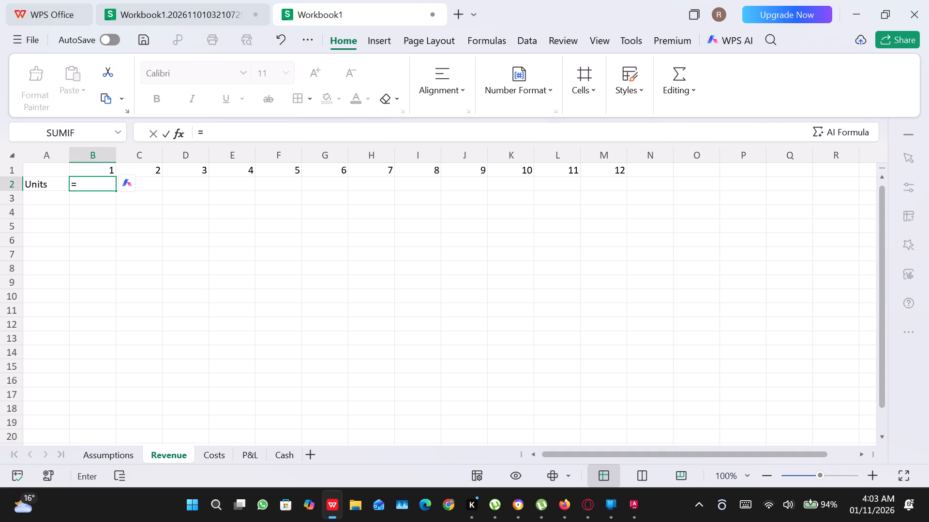
{"action": "type", "text": "Ass"}
{"action": "key", "text": "u"}
{"action": "key", "text": "m"}
{"action": "type", "text": "ptions"}
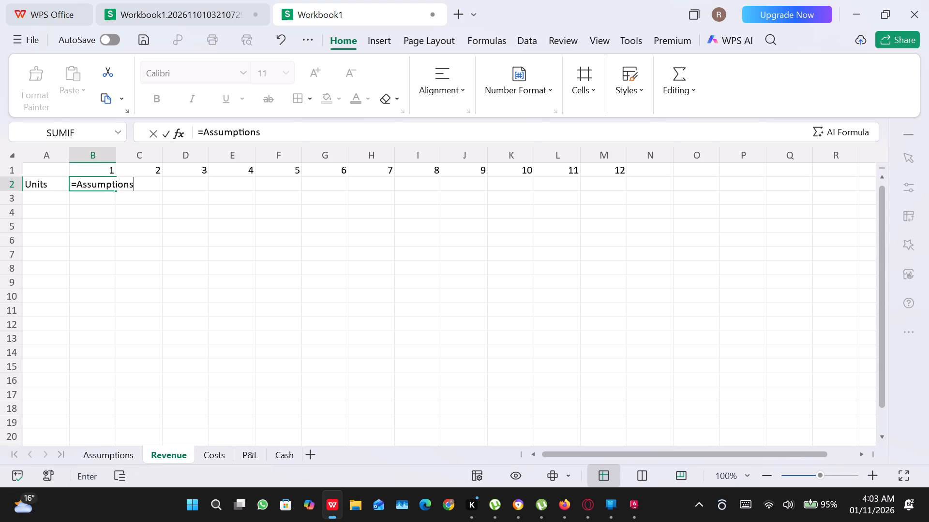
{"action": "key", "text": "shift+exclam"}
{"action": "key", "text": "shift+dollar"}
{"action": "key", "text": "shift+b"}
{"action": "key", "text": "shift+dollar"}
{"action": "key", "text": "2"}
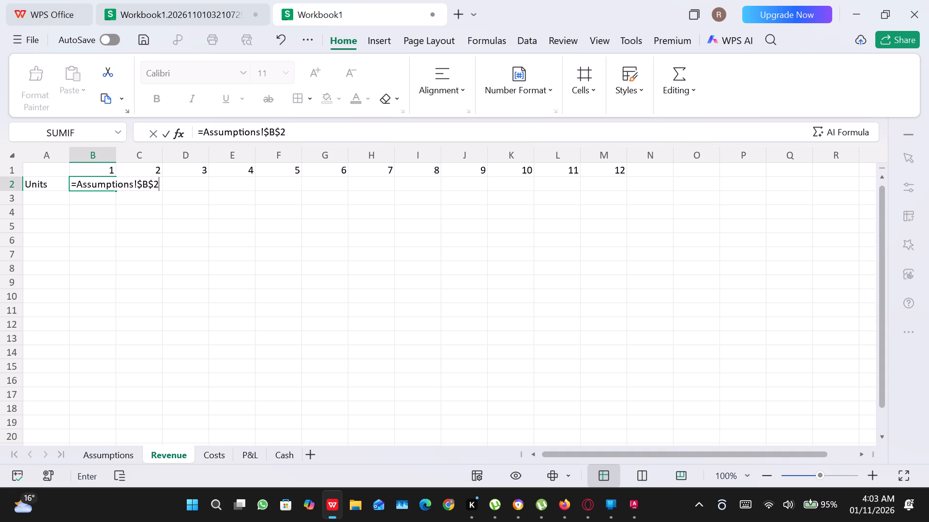
{"action": "key", "text": "Return"}
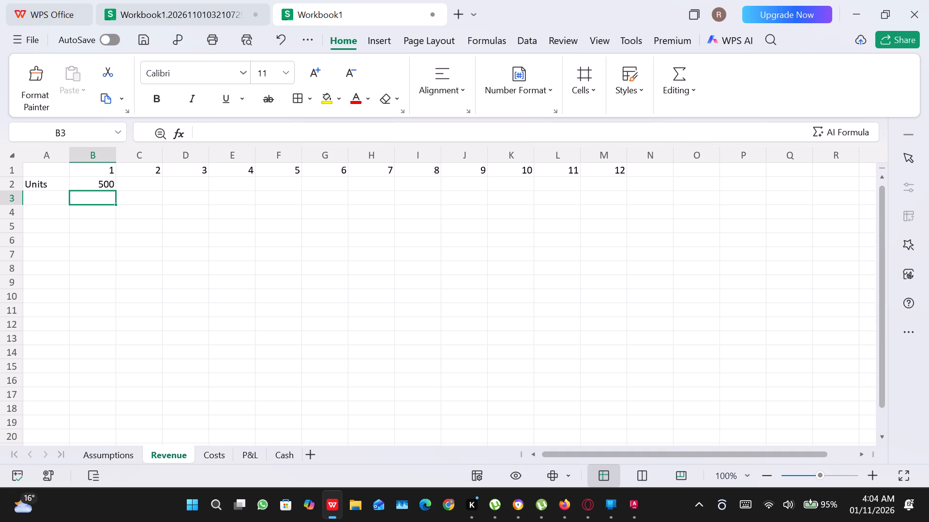
Enter the growth formula =B2*(1+Assumptions!$B$4) in cell C2 for the second month's units.
{"action": "left_click", "coordinate": [129, 184]}
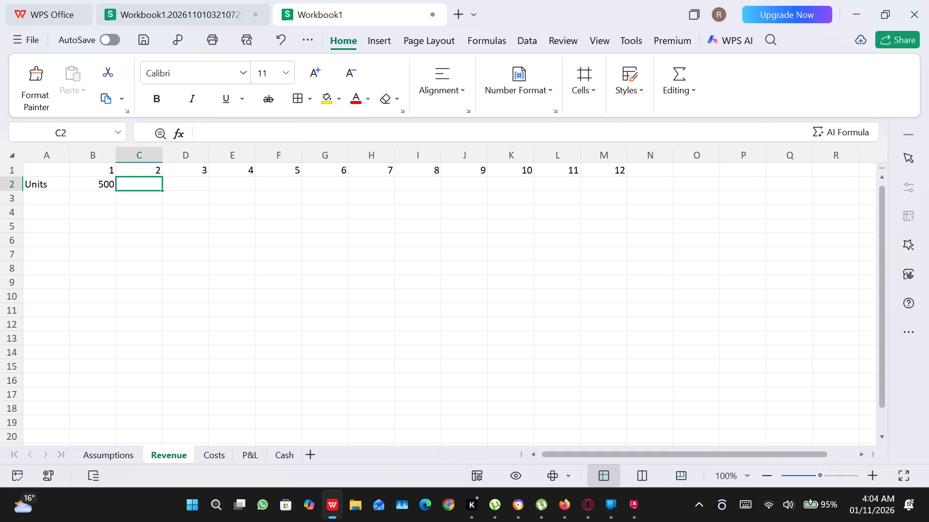
{"action": "key", "text": "shift+plus"}
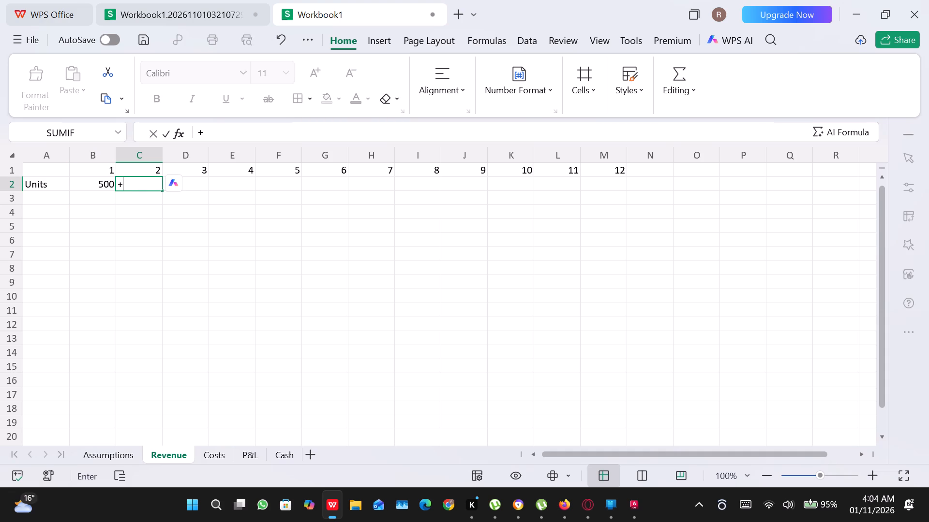
{"action": "key", "text": "BackSpace"}
{"action": "key", "text": "equal"}
{"action": "key", "text": "shift+b"}
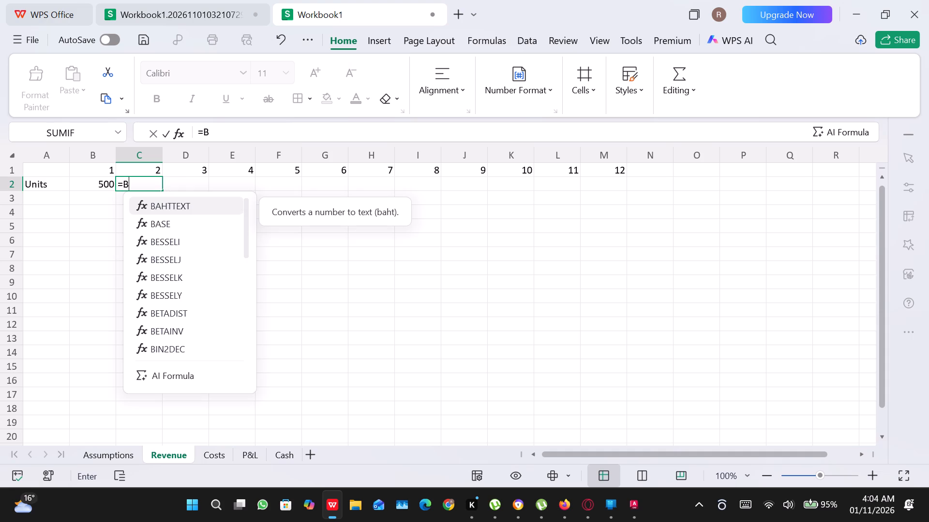
{"action": "key", "text": "2"}
{"action": "key", "text": "shift+asterisk"}
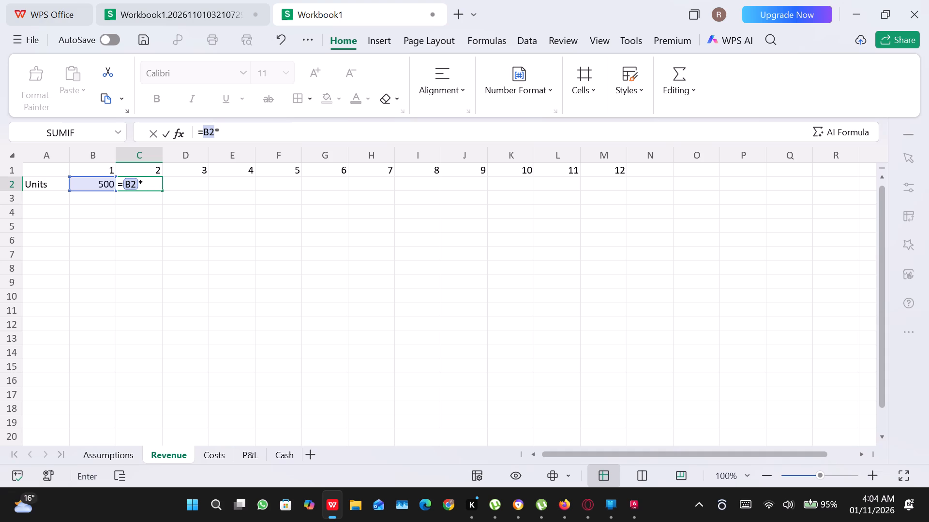
{"action": "key", "text": "shift+parenleft"}
{"action": "key", "text": "1"}
{"action": "key", "text": "shift+plus"}
{"action": "key", "text": "shift+a"}
{"action": "type", "text": "ssump"}
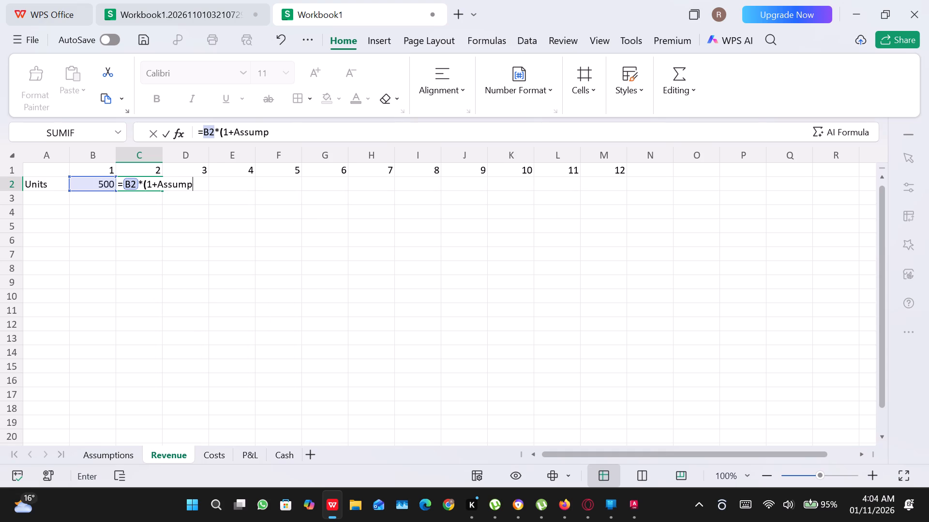
{"action": "type", "text": "tion"}
{"action": "key", "text": "s"}
{"action": "key", "text": "shift+exclam"}
{"action": "key", "text": "shift+dollar"}
{"action": "key", "text": "shift+b"}
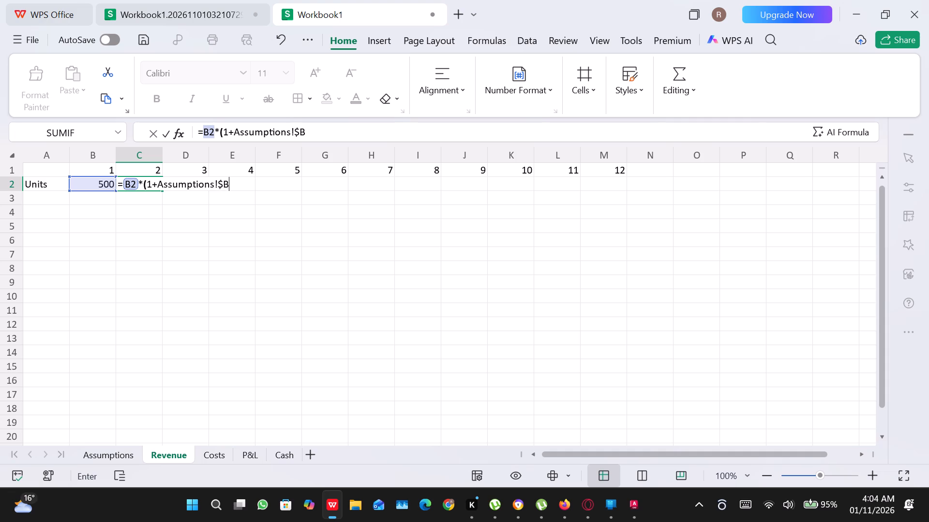
{"action": "key", "text": "shift+dollar"}
{"action": "key", "text": "4"}
{"action": "key", "text": "shift+parenright"}
{"action": "key", "text": "Return"}
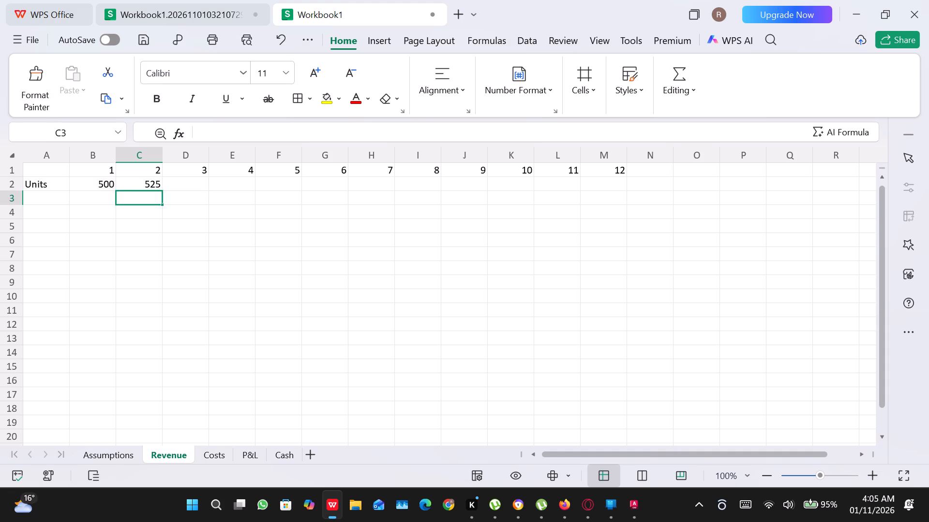
Fill the units growth formula from C2 across row 2 through K2.
{"action": "left_click", "coordinate": [136, 184]}
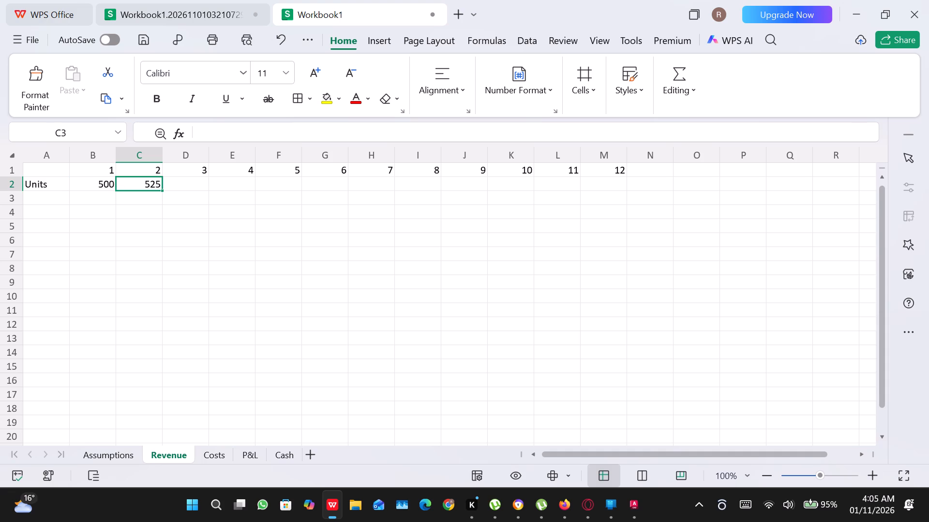
{"action": "left_click_drag", "start_coordinate": [162, 190], "coordinate": [358, 154]}
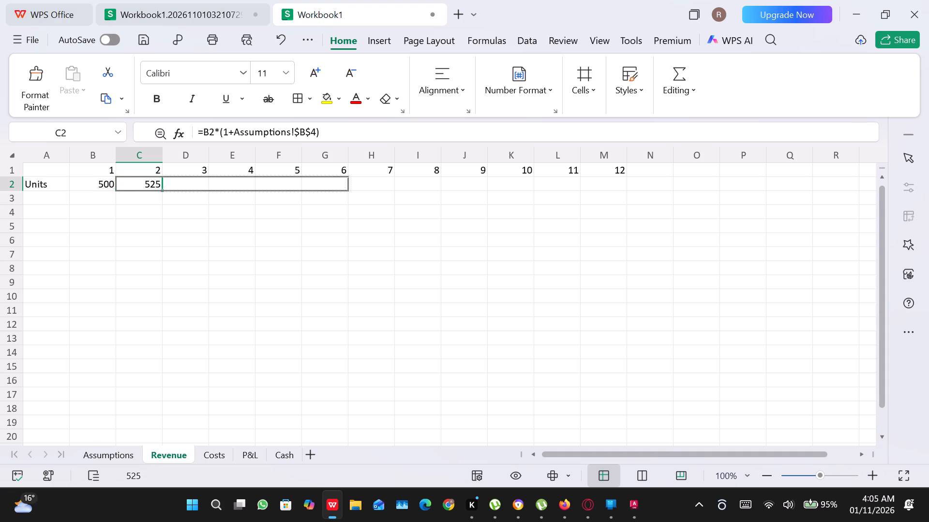
{"action": "left_click_drag", "start_coordinate": [358, 154], "coordinate": [531, 133]}
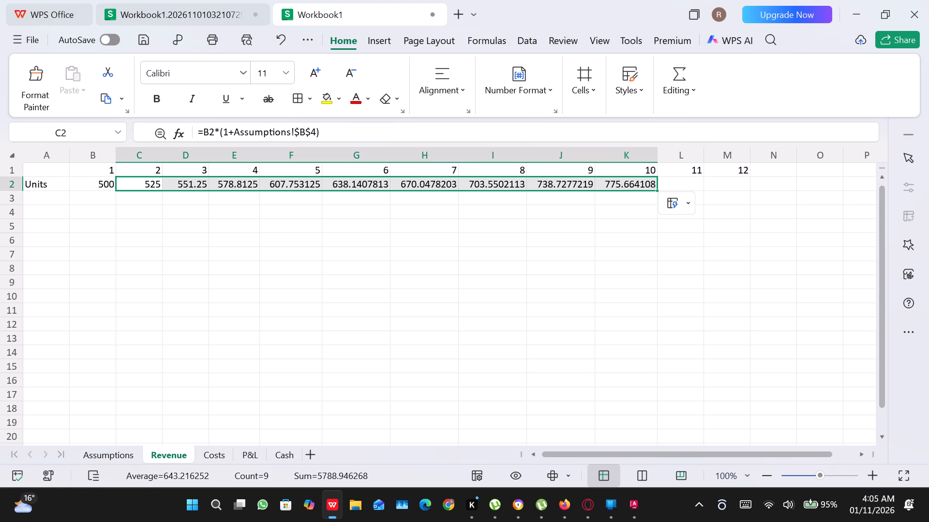
{"action": "left_click", "coordinate": [140, 200]}
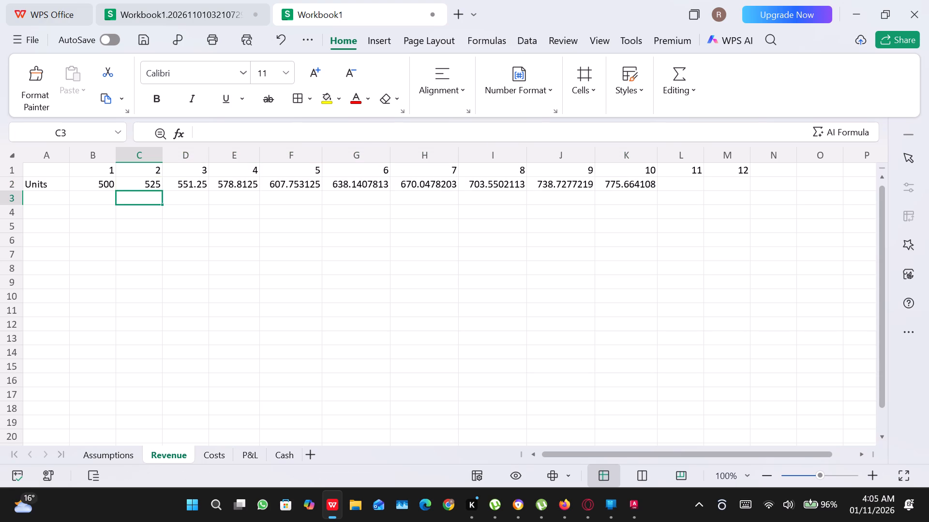
Label row 3 by entering Price in cell A3.
{"action": "left_click", "coordinate": [55, 201]}
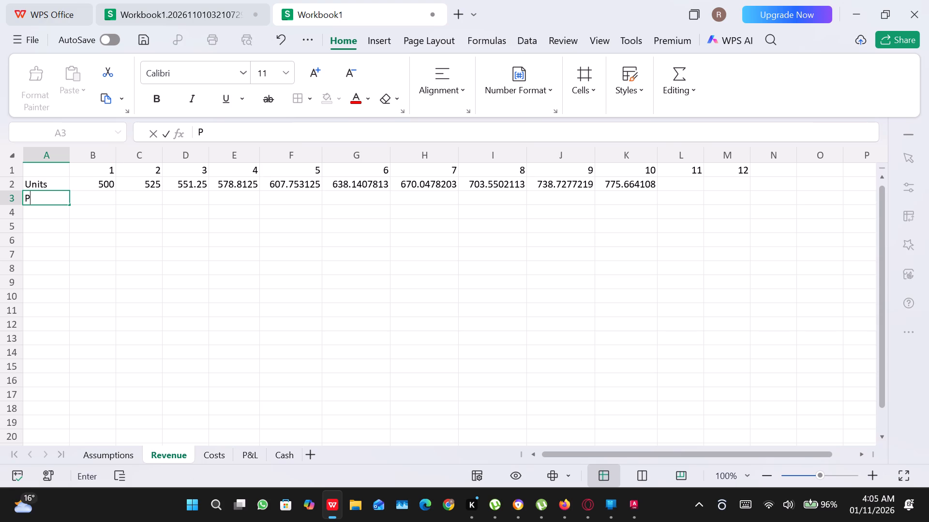
{"action": "type", "text": "ri"}
{"action": "type", "text": "ce"}
Link the first month's price in cell B3 to the Assumptions sheet with the formula =Assumptions!$B$3.
{"action": "left_click", "coordinate": [99, 202]}
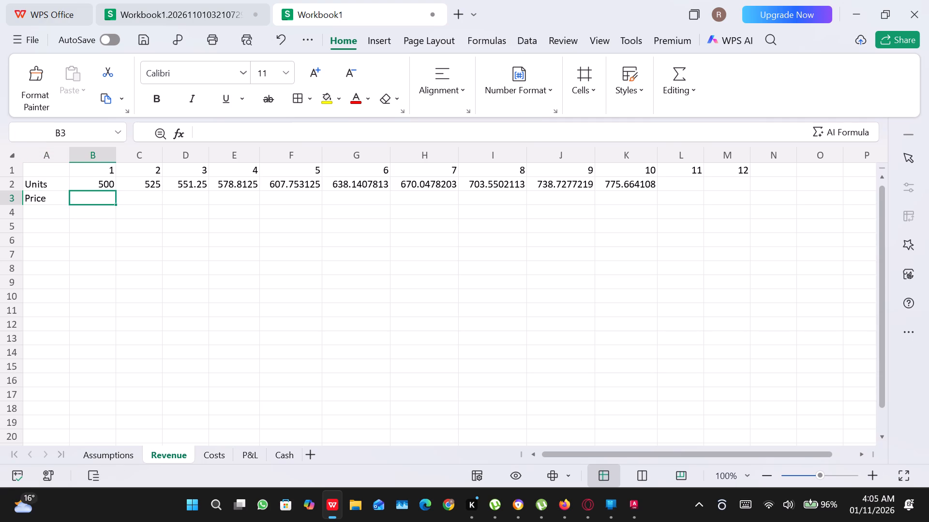
{"action": "key", "text": "shift+a"}
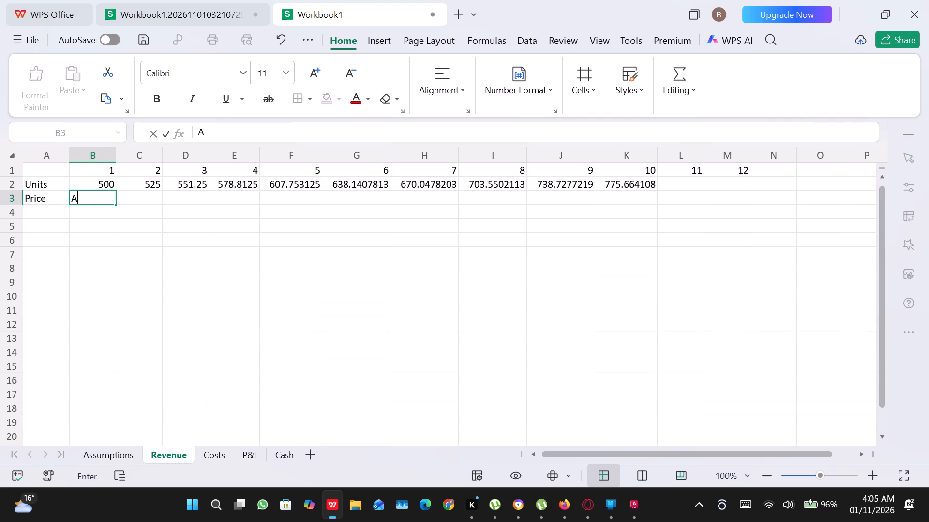
{"action": "key", "text": "BackSpace"}
{"action": "type", "text": "=Assumption"}
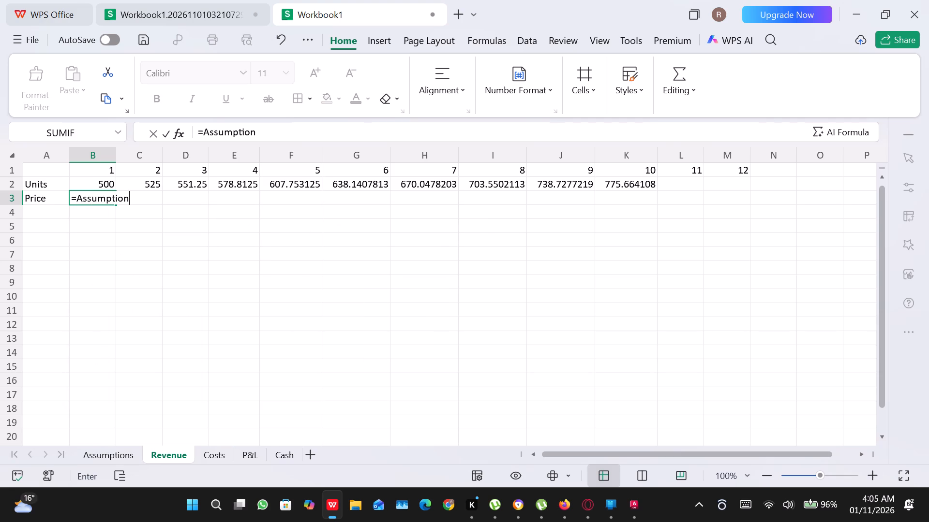
{"action": "key", "text": "s"}
{"action": "key", "text": "shift+exclam"}
{"action": "key", "text": "shift+dollar"}
{"action": "key", "text": "shift+b"}
{"action": "key", "text": "shift+dollar"}
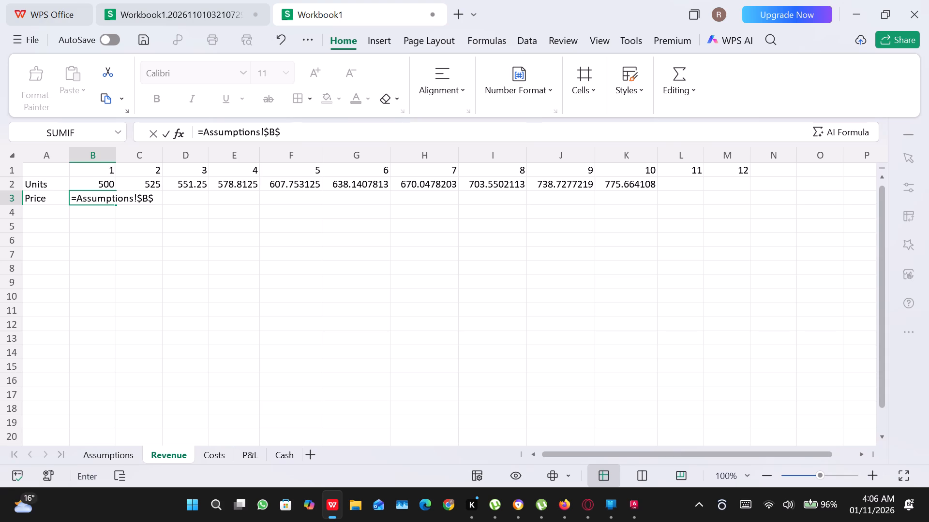
{"action": "key", "text": "shift+numbersign"}
{"action": "key", "text": "BackSpace"}
{"action": "key", "text": "3"}
{"action": "key", "text": "Return"}
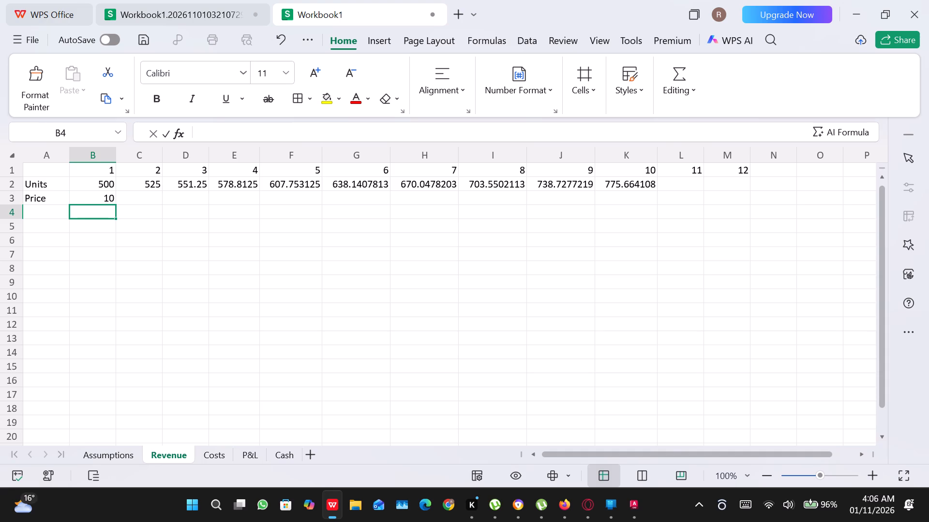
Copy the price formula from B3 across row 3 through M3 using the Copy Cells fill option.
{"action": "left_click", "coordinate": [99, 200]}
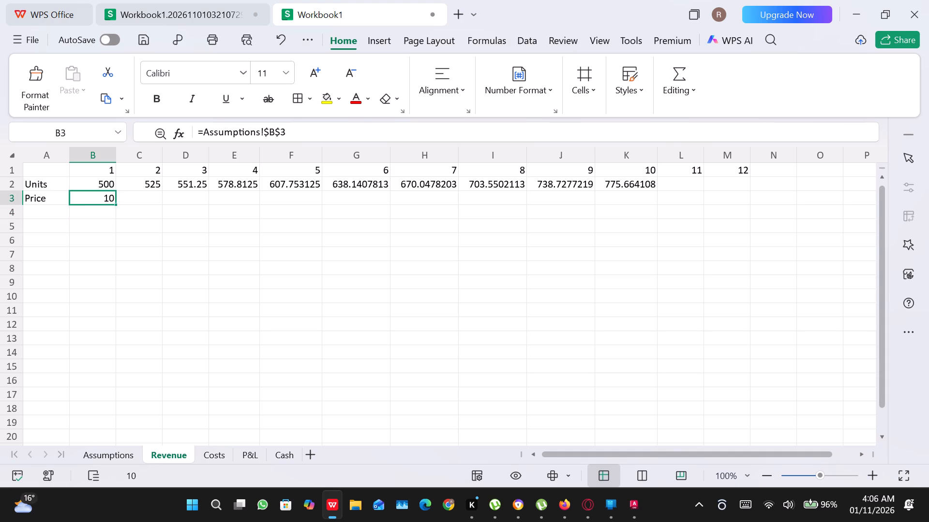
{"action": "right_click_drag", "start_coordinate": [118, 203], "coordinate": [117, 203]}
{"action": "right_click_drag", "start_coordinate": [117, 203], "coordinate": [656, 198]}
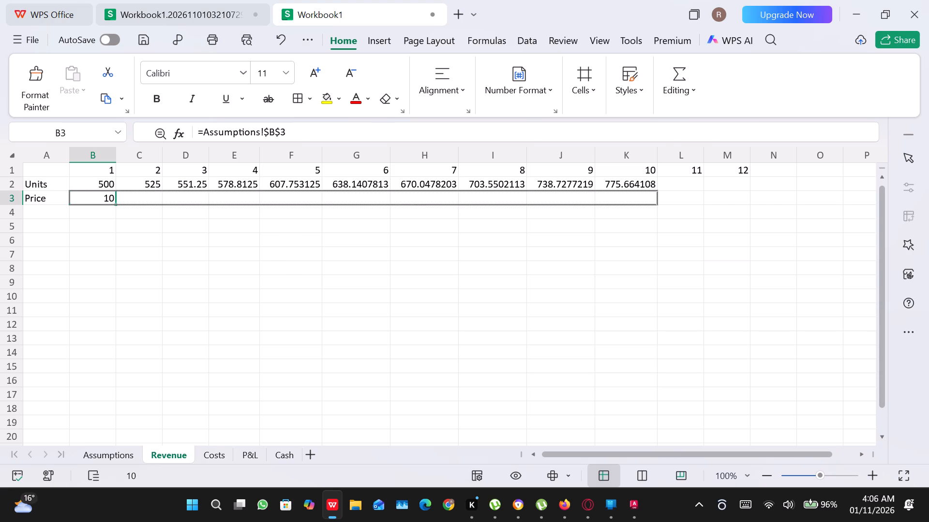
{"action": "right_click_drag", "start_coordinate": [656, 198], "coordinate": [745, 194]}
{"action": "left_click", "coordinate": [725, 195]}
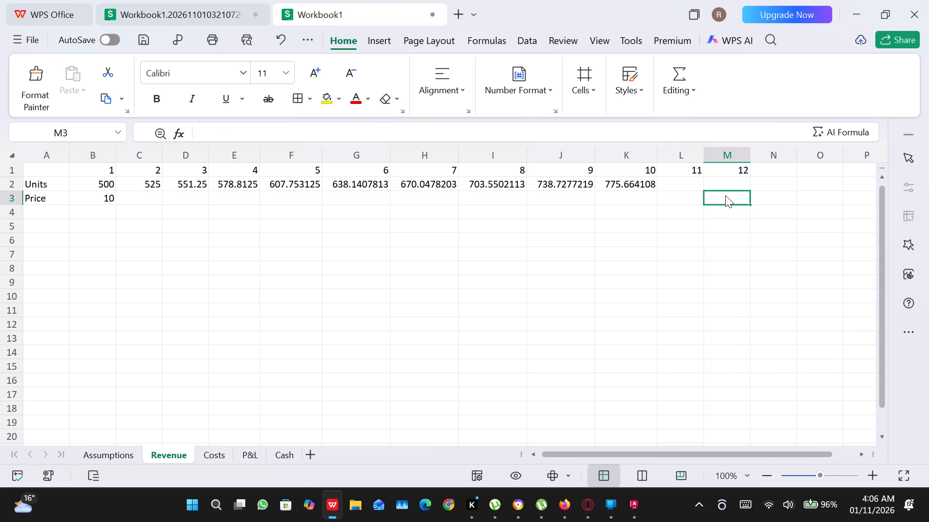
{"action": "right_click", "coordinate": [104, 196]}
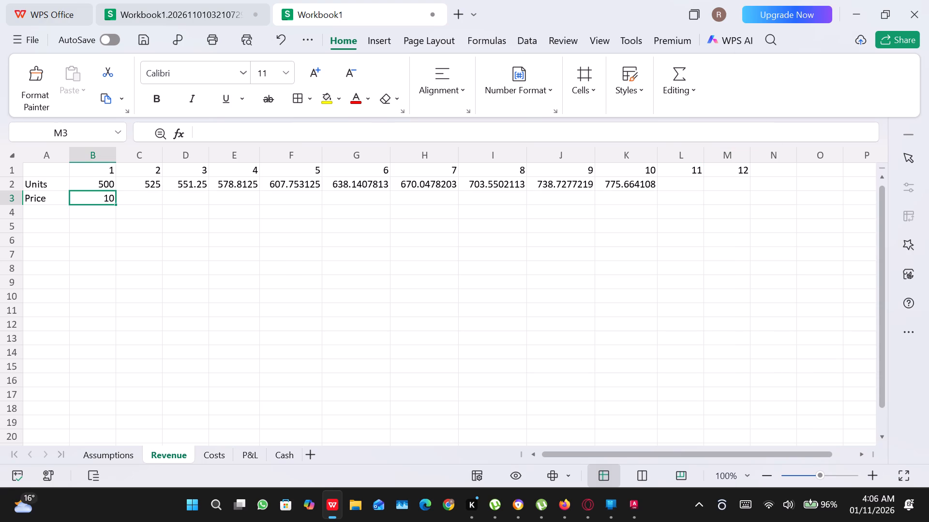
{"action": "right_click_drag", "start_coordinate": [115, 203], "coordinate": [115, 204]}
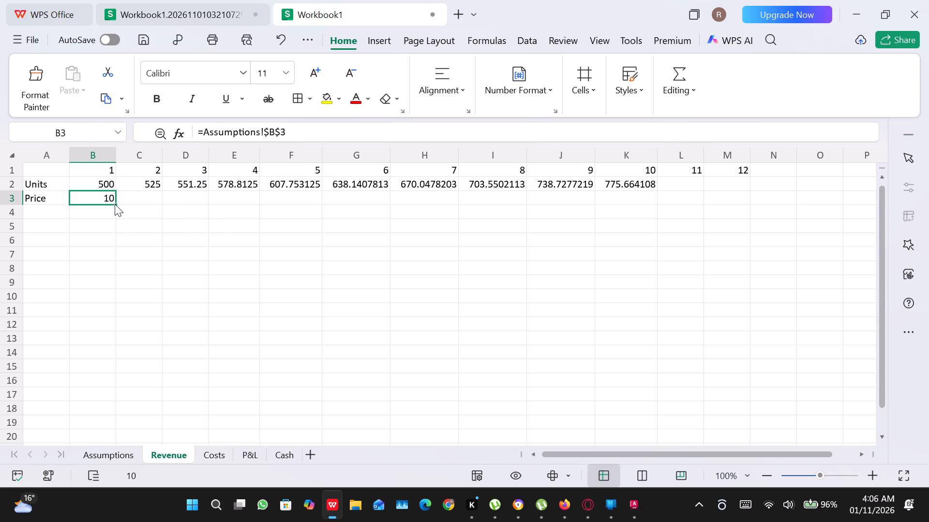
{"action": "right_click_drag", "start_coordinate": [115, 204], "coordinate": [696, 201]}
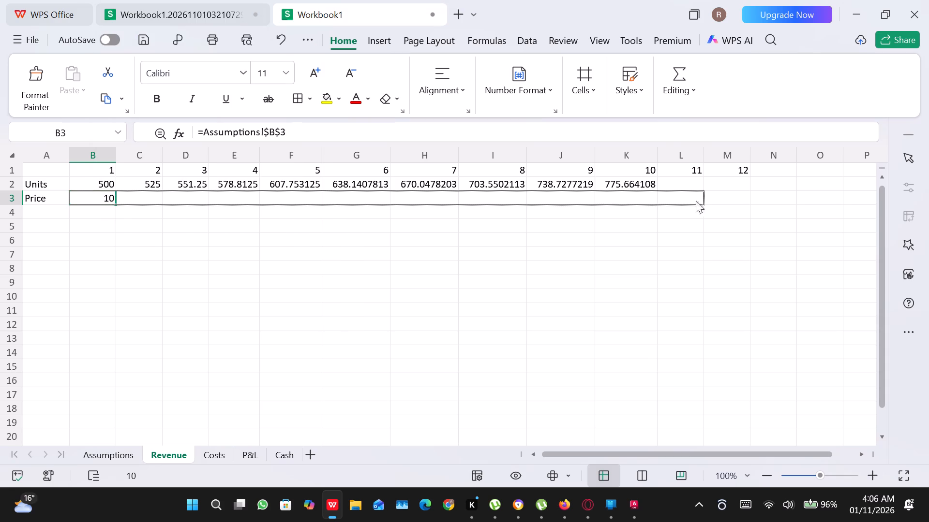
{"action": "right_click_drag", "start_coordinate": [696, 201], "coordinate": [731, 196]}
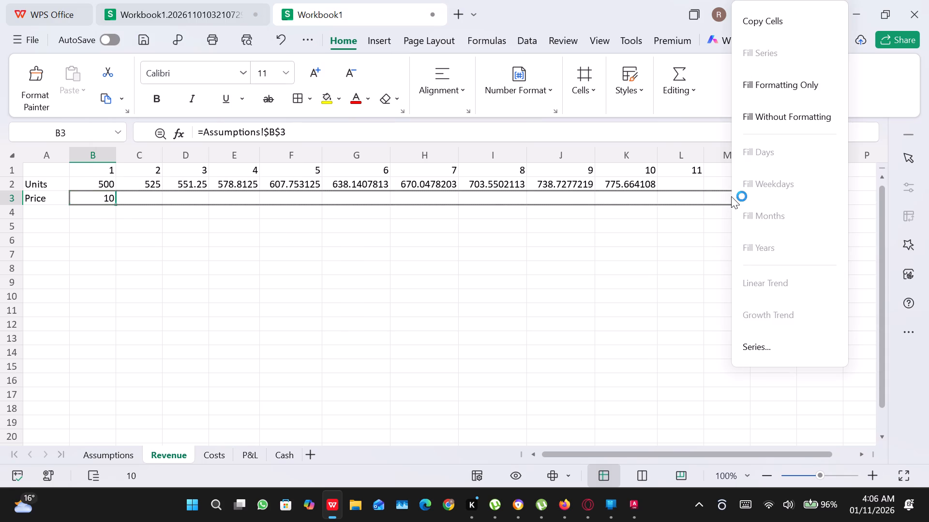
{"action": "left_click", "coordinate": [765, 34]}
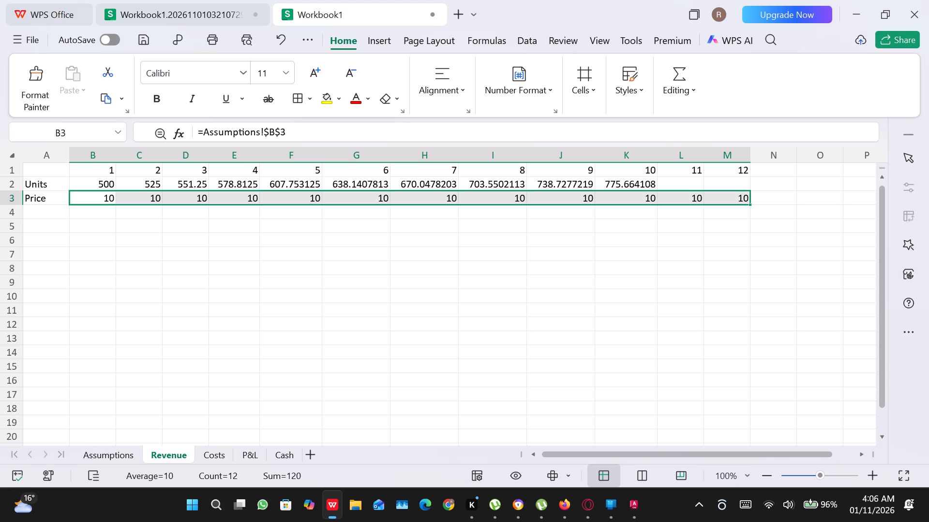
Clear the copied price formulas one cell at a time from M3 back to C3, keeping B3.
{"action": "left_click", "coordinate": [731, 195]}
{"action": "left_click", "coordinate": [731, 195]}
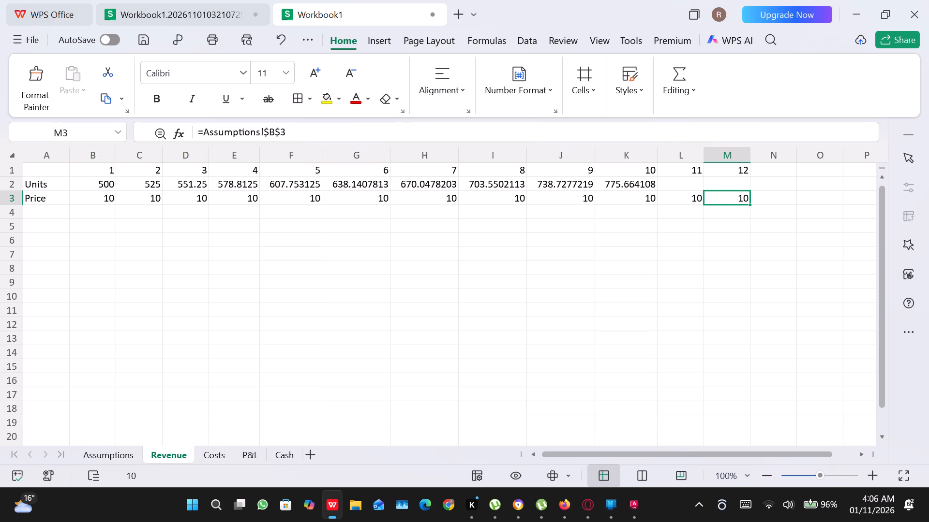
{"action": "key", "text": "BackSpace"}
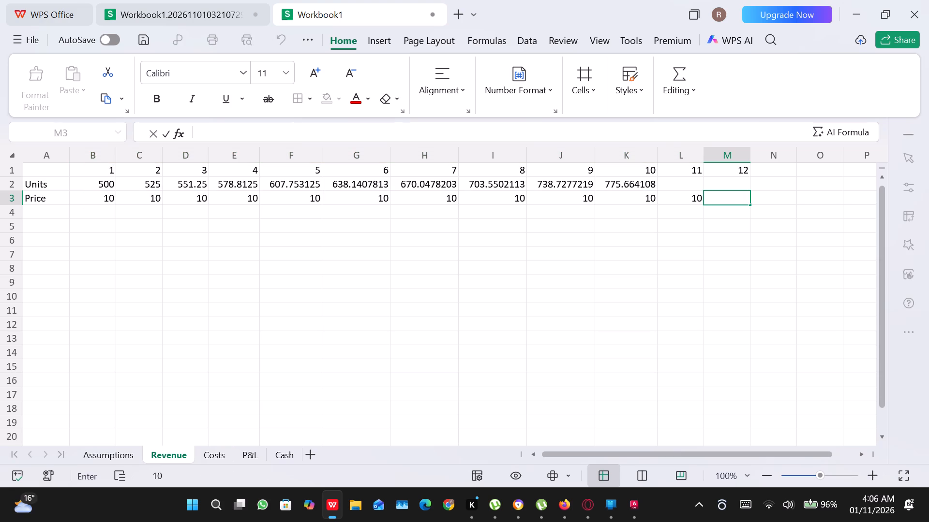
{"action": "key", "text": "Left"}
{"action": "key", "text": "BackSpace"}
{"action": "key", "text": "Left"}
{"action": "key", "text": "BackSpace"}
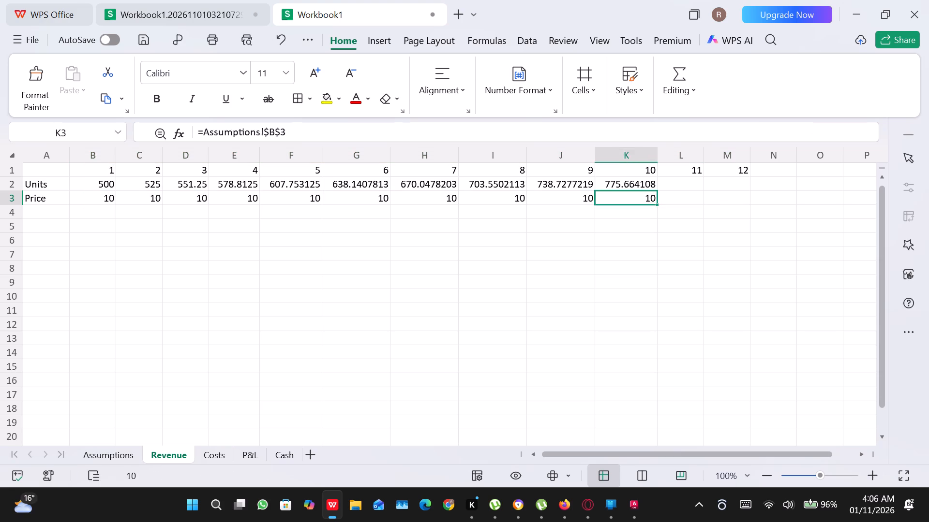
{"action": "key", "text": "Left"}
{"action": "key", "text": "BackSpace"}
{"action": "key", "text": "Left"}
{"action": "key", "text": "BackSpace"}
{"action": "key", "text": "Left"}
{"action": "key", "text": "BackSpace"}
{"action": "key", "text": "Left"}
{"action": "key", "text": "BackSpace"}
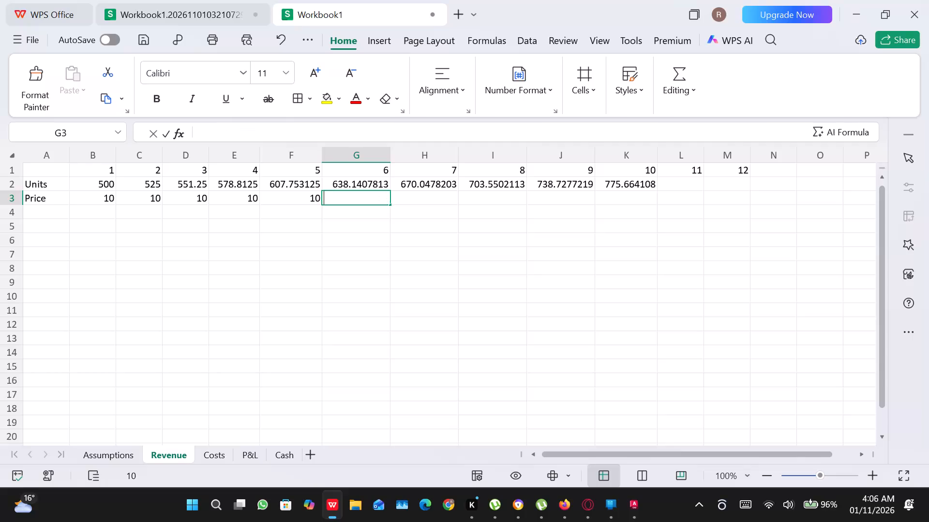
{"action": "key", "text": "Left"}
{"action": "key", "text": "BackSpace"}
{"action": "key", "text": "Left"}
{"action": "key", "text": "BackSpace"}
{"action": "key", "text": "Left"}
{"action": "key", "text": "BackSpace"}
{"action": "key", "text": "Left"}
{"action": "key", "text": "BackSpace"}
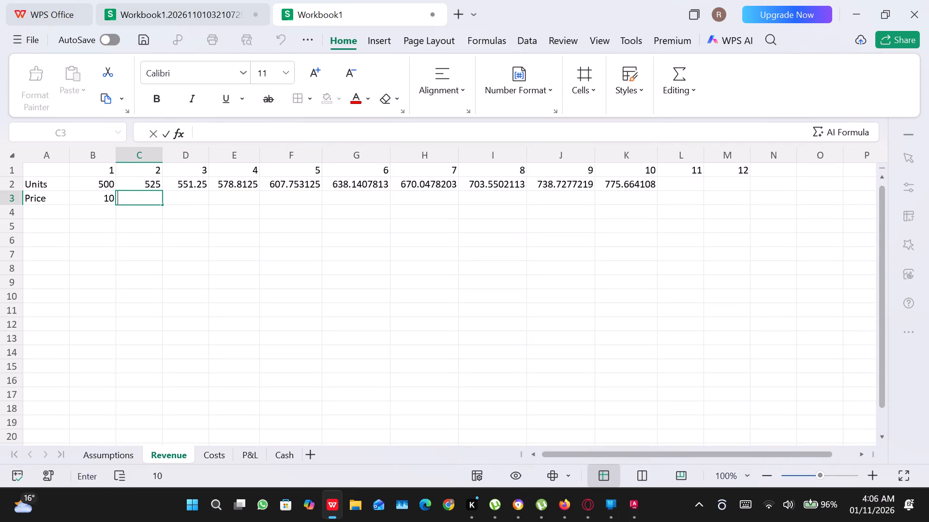
Extend the units growth formula from K2 through M2 to cover months 11 and 12.
{"action": "left_click", "coordinate": [639, 184]}
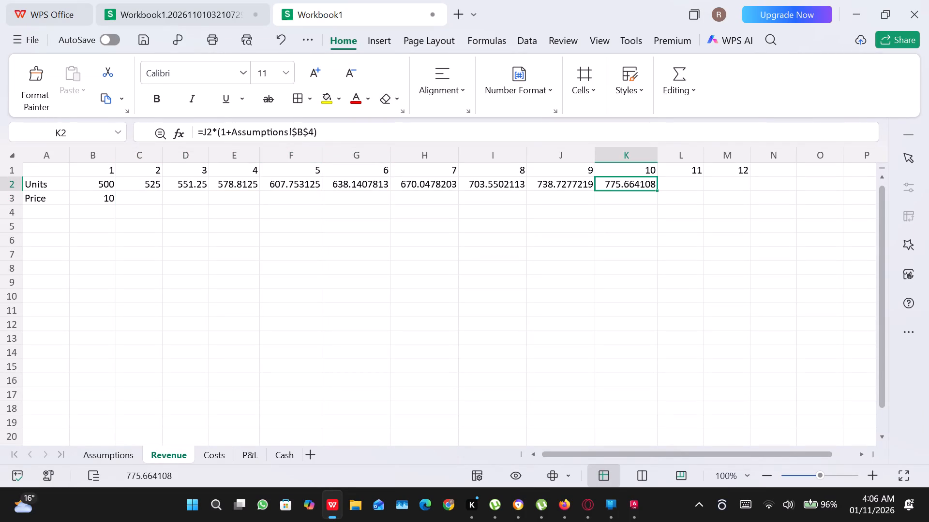
{"action": "left_click_drag", "start_coordinate": [659, 191], "coordinate": [714, 191]}
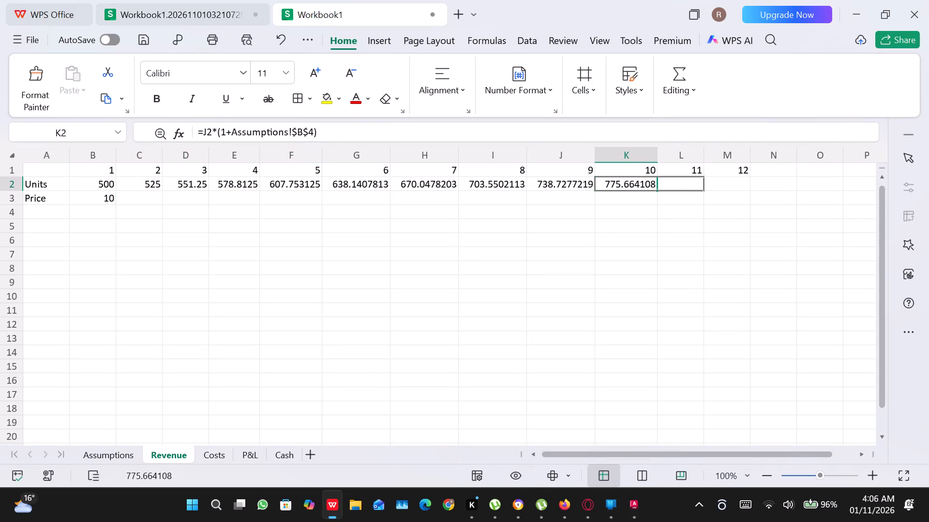
{"action": "left_click_drag", "start_coordinate": [714, 191], "coordinate": [747, 187]}
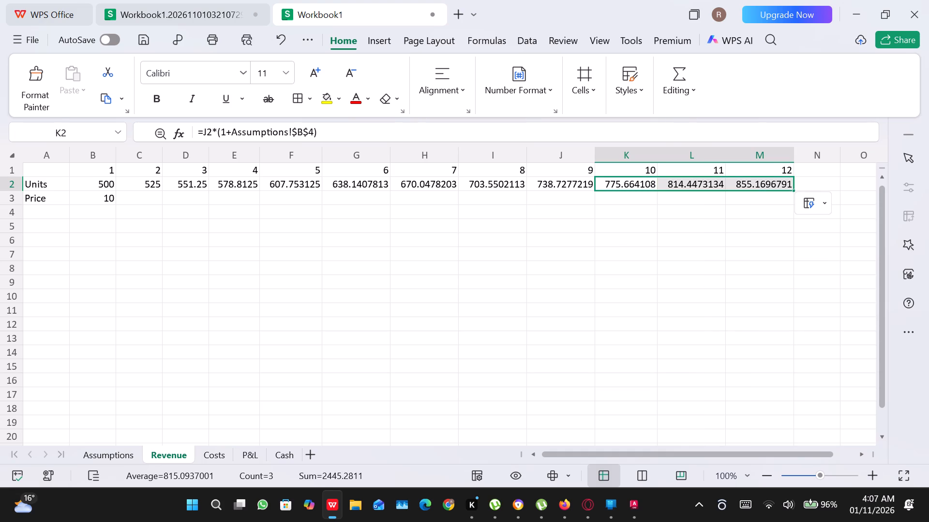
Fill the price formula from B3 across row 3 through M3 so all 12 months are covered.
{"action": "left_click", "coordinate": [106, 199]}
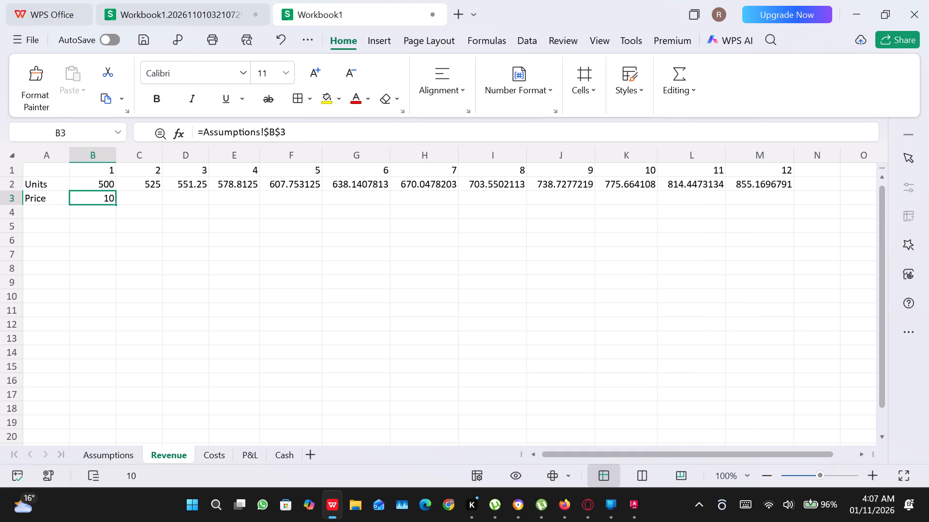
{"action": "left_click_drag", "start_coordinate": [117, 203], "coordinate": [440, 212]}
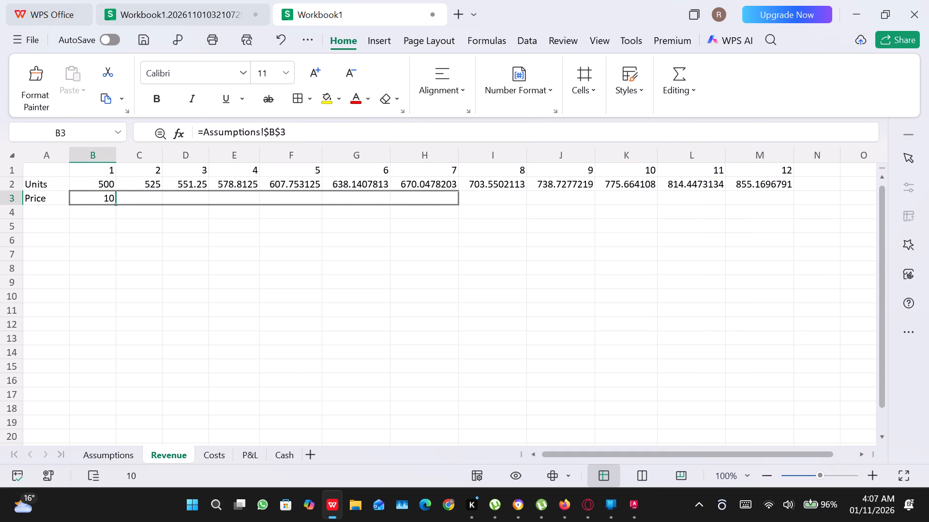
{"action": "left_click_drag", "start_coordinate": [440, 212], "coordinate": [640, 200]}
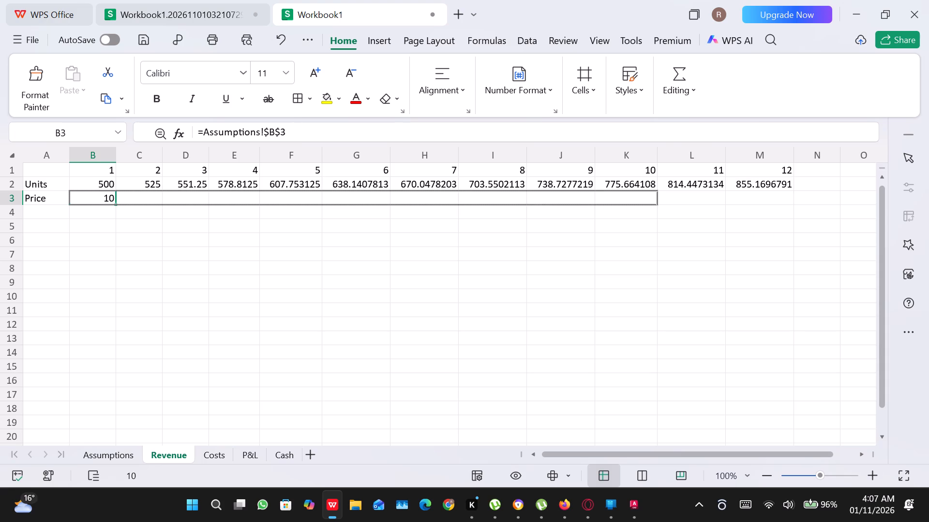
{"action": "left_click_drag", "start_coordinate": [640, 200], "coordinate": [723, 218]}
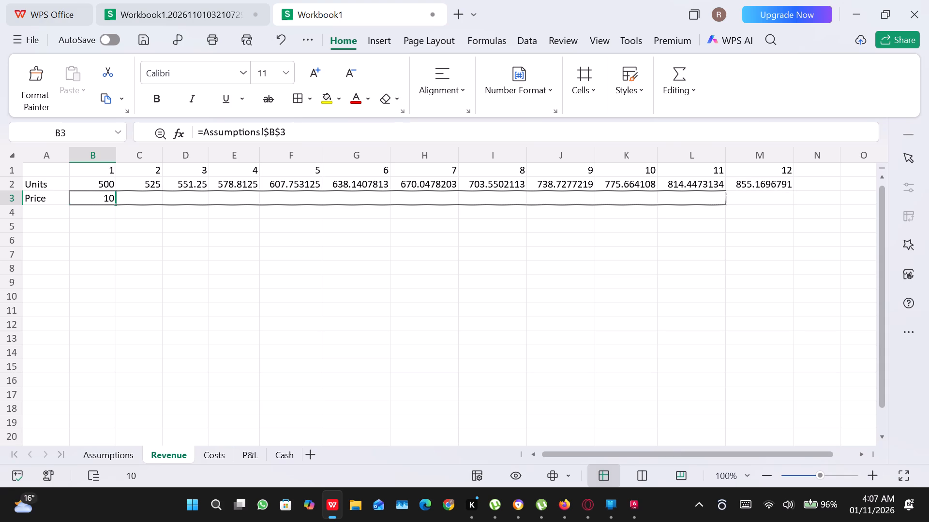
{"action": "left_click_drag", "start_coordinate": [723, 218], "coordinate": [762, 193]}
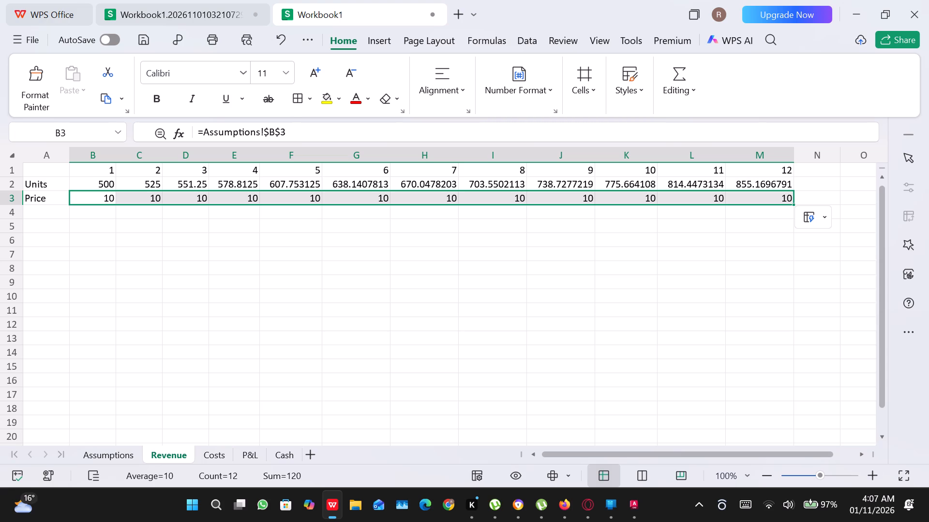
Add the row label Revenue in cell A4.
{"action": "left_click", "coordinate": [36, 211]}
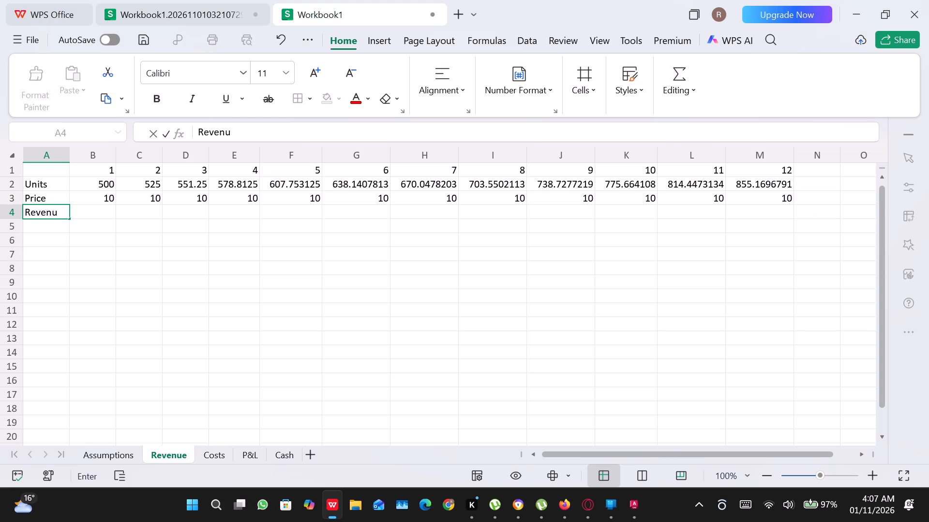
{"action": "key", "text": "e"}
Enter B2*B3 in cell B4 as the first month's revenue calculation.
{"action": "left_click", "coordinate": [83, 209]}
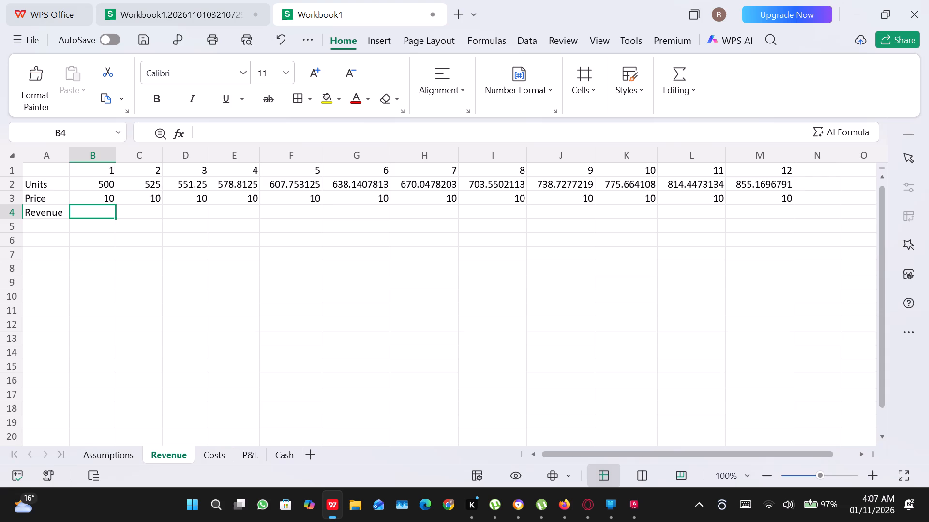
{"action": "key", "text": "shift+b"}
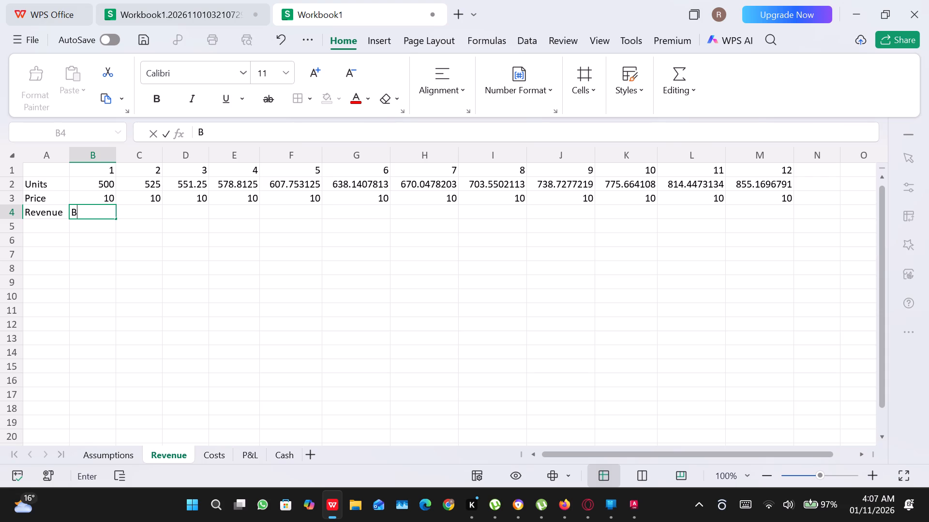
{"action": "key", "text": "2"}
{"action": "key", "text": "shift+asterisk"}
{"action": "key", "text": "shift+b"}
{"action": "key", "text": "3"}
{"action": "key", "text": "Return"}
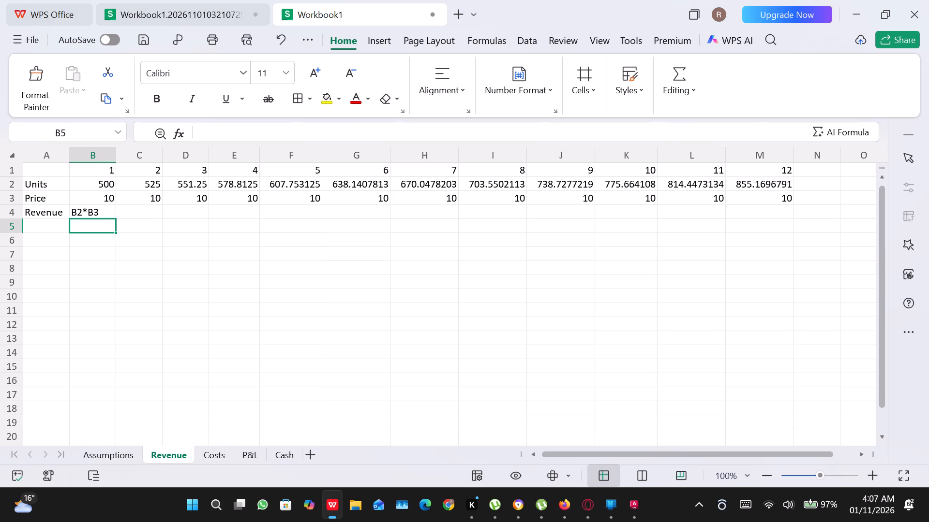
Add the missing equals sign in cell B4 so it holds the formula =B2*B3.
{"action": "left_click", "coordinate": [77, 212]}
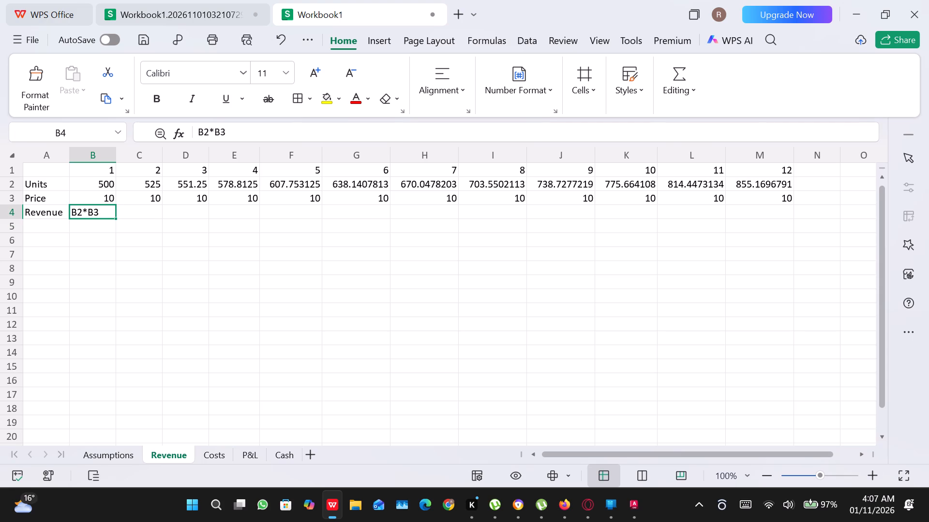
{"action": "double_click", "coordinate": [70, 211]}
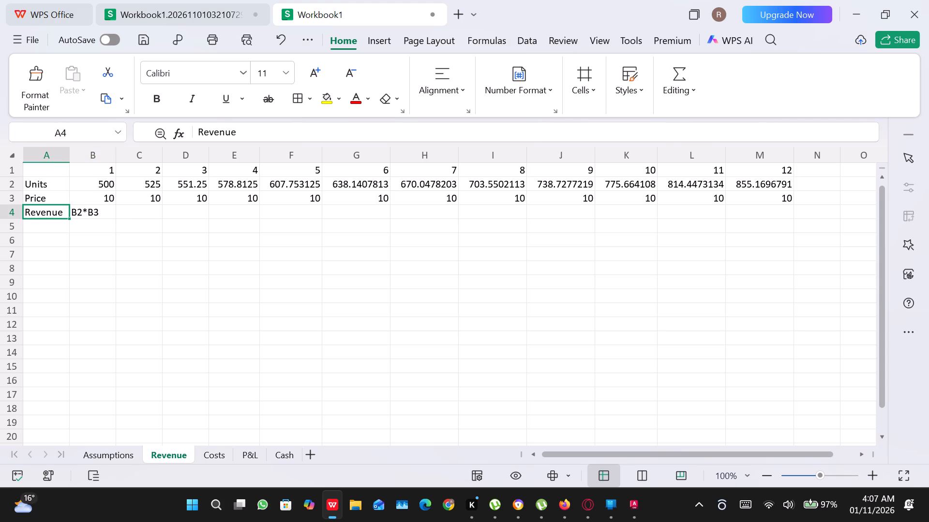
{"action": "left_click", "coordinate": [77, 208]}
{"action": "double_click", "coordinate": [83, 210]}
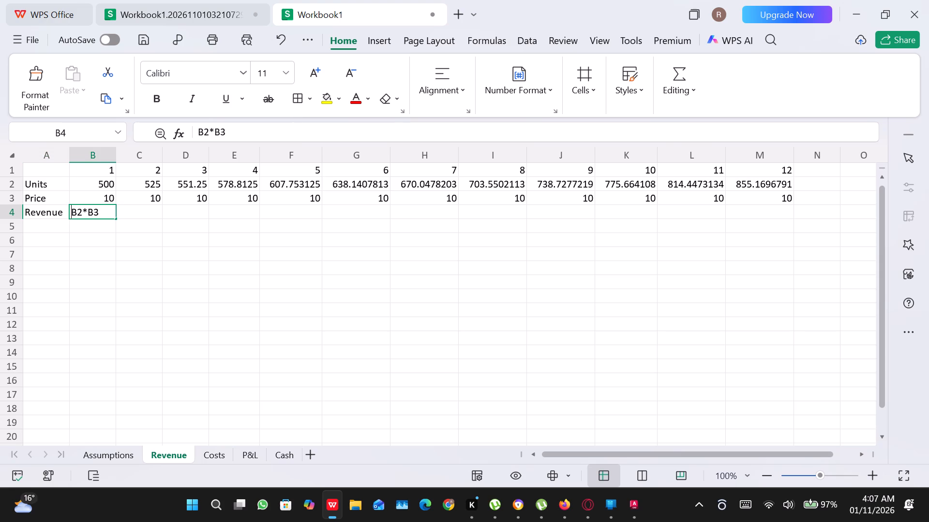
{"action": "left_click", "coordinate": [72, 211]}
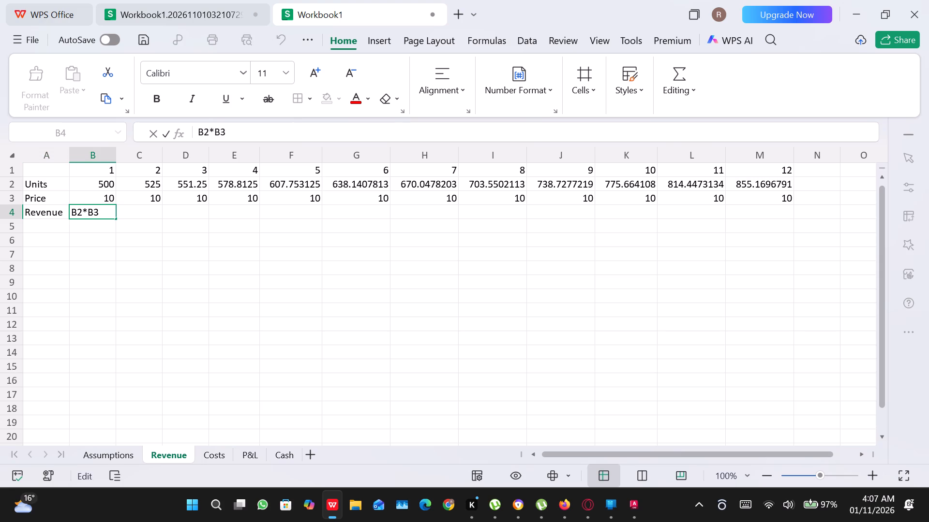
{"action": "key", "text": "shift+plus"}
{"action": "key", "text": "BackSpace"}
{"action": "key", "text": "equal"}
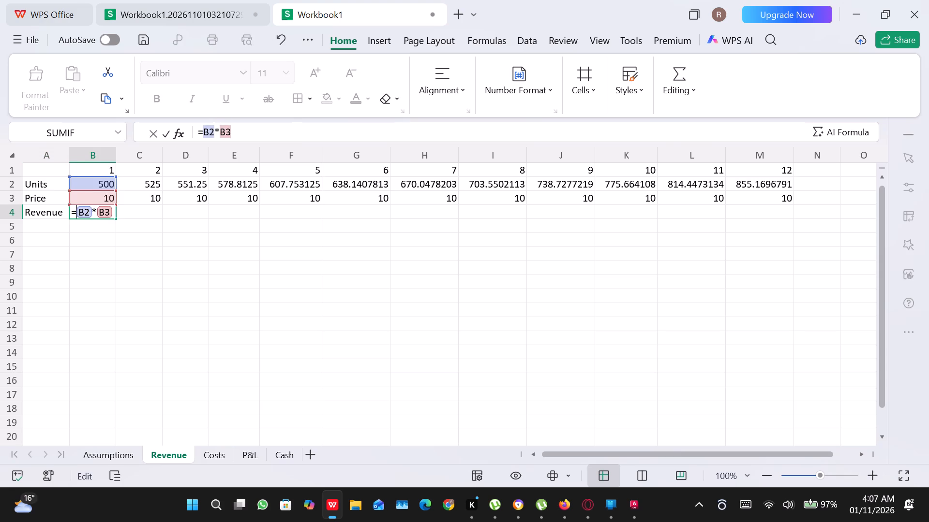
{"action": "key", "text": "Return"}
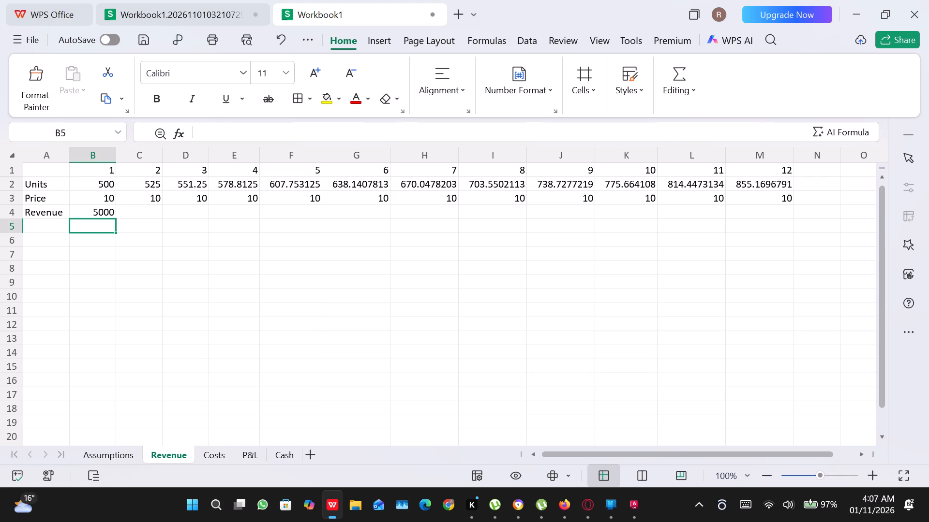
Fill the revenue formula from B4 across row 4 through M4 for all 12 months.
{"action": "left_click", "coordinate": [101, 215]}
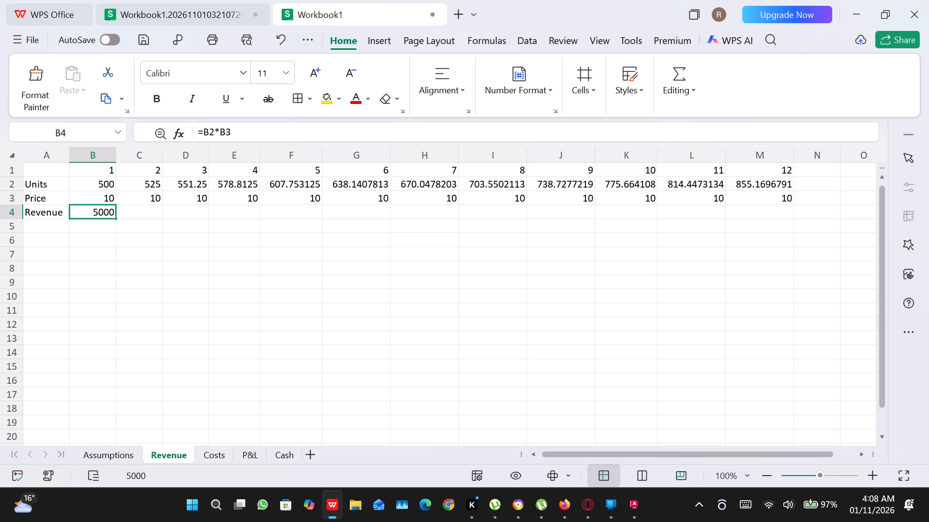
{"action": "left_click_drag", "start_coordinate": [117, 220], "coordinate": [571, 173]}
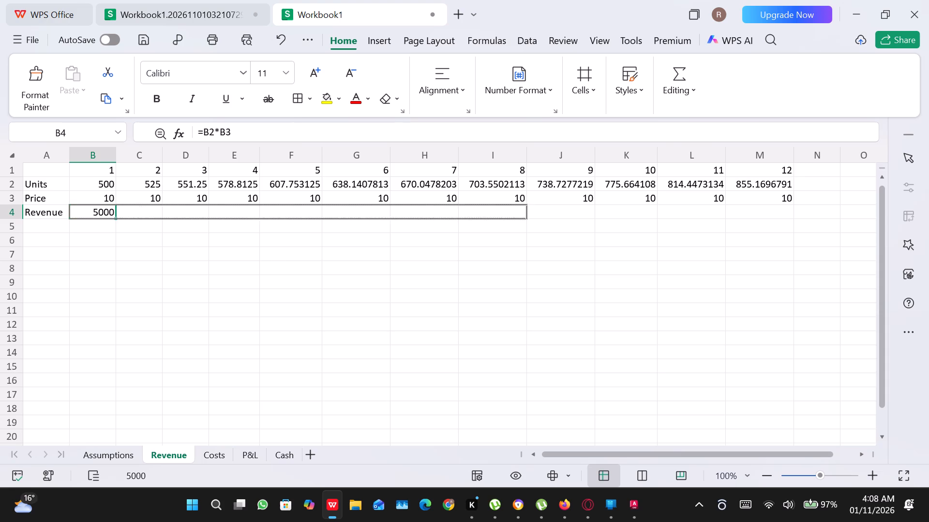
{"action": "left_click_drag", "start_coordinate": [571, 173], "coordinate": [789, 171]}
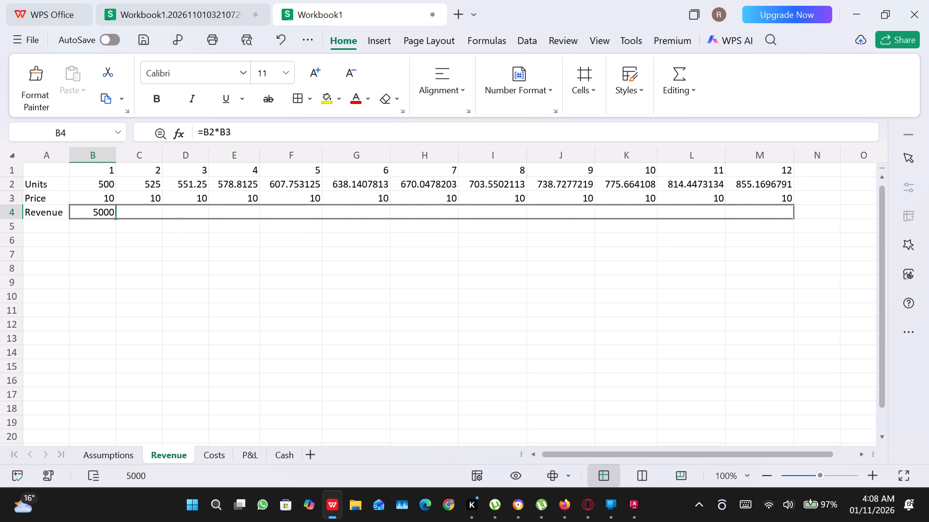
{"action": "left_click_drag", "start_coordinate": [789, 171], "coordinate": [768, 176]}
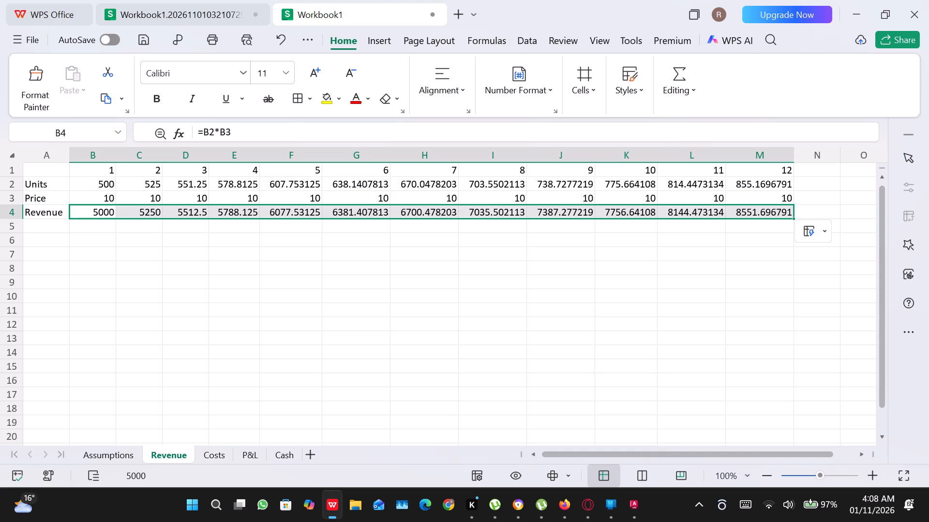
{"action": "left_click", "coordinate": [37, 229]}
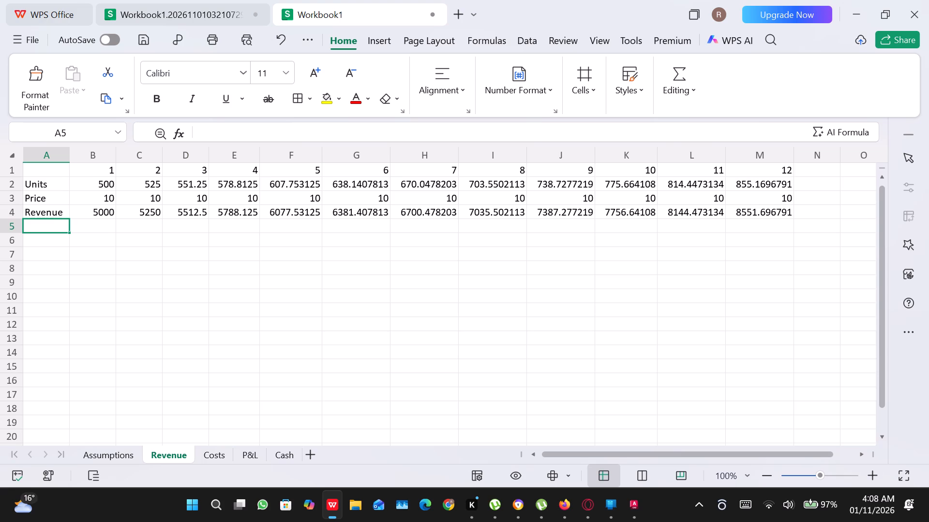
On the Costs sheet, link cell B1 to the first month header with the formula =Revenue!B1.
{"action": "left_click", "coordinate": [218, 454]}
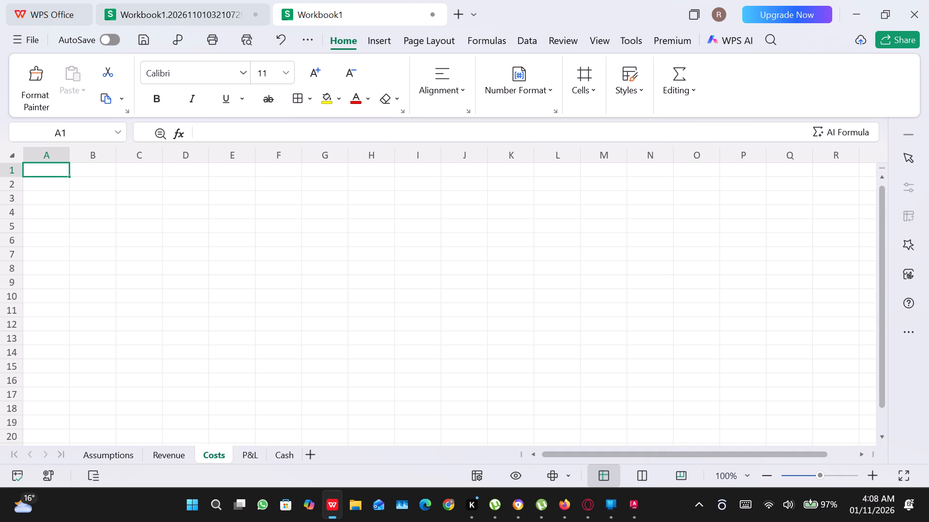
{"action": "left_click", "coordinate": [100, 167]}
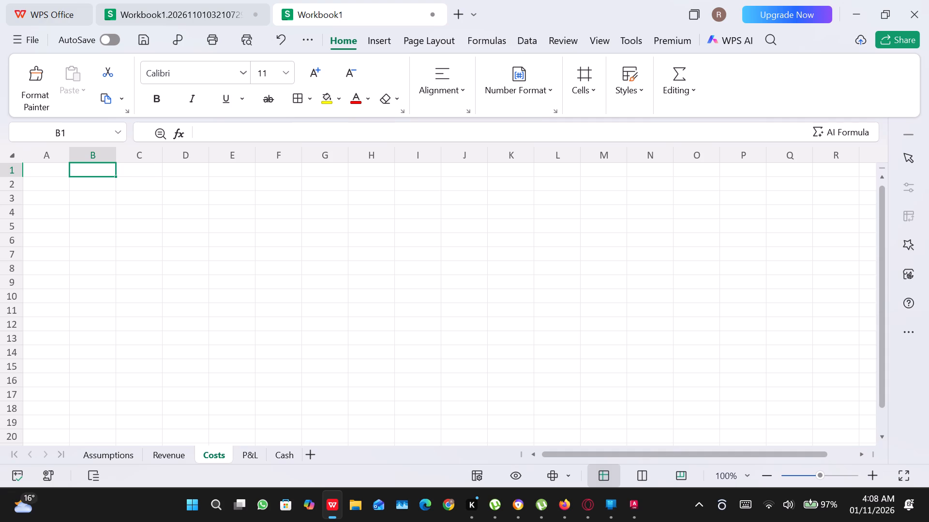
{"action": "key", "text": "equal"}
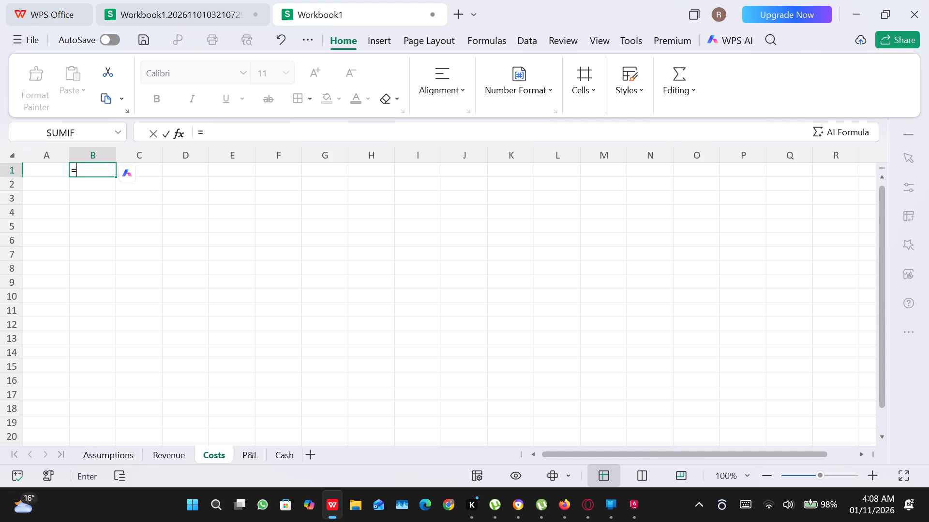
{"action": "key", "text": "shift+r"}
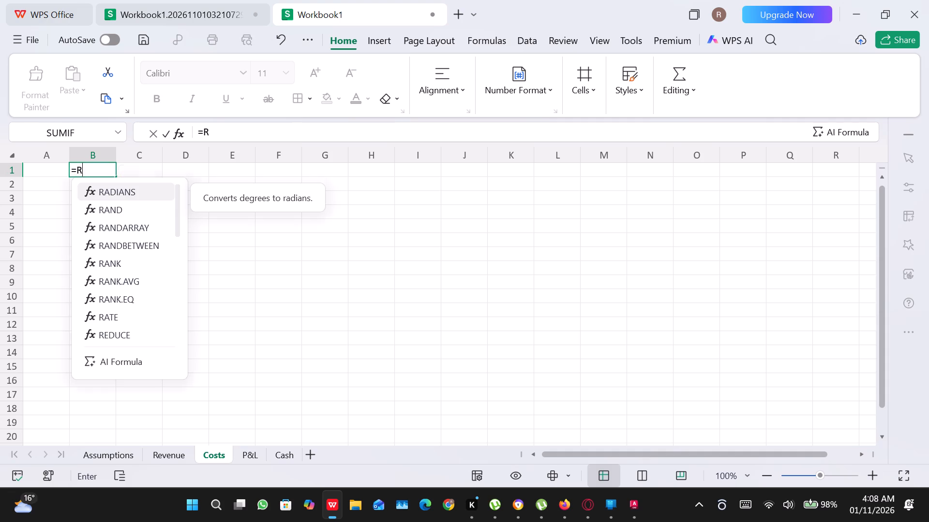
{"action": "type", "text": "evenu"}
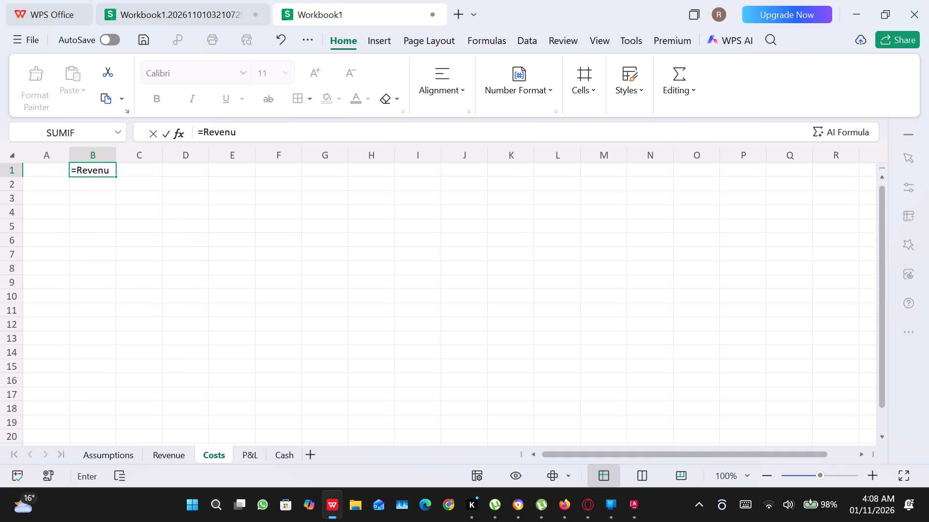
{"action": "key", "text": "e"}
{"action": "key", "text": "shift+exclam"}
{"action": "key", "text": "shift+b"}
{"action": "key", "text": "1"}
{"action": "key", "text": "Return"}
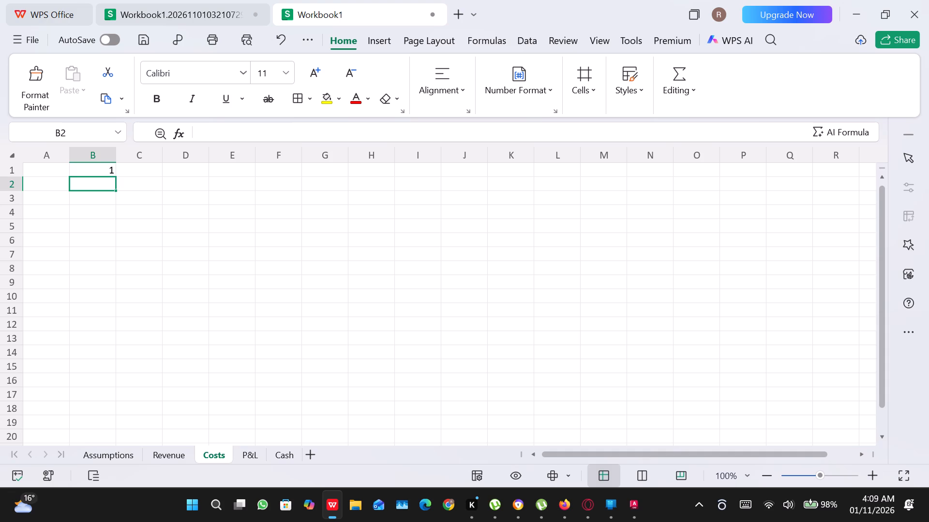
Fill the linked month header formula from B1 across row 1 through M1 on the Costs sheet.
{"action": "left_click", "coordinate": [114, 175]}
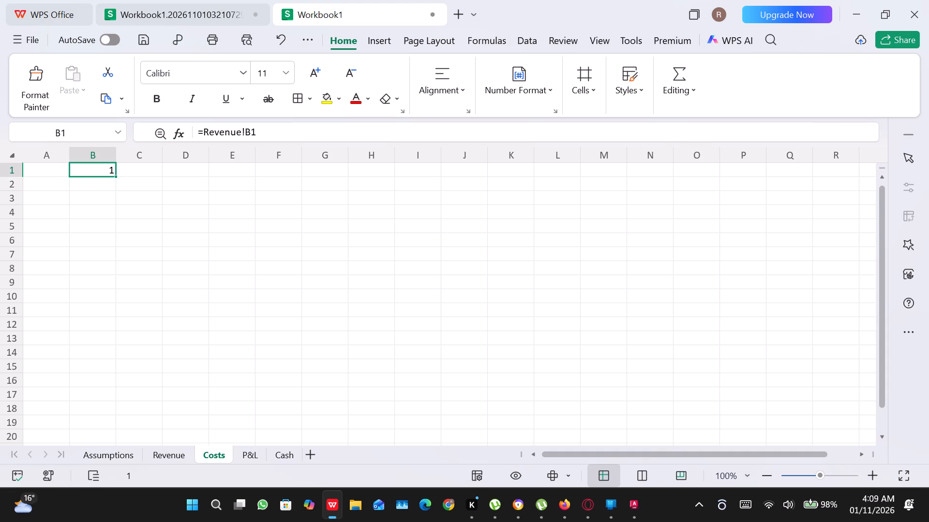
{"action": "left_click_drag", "start_coordinate": [117, 179], "coordinate": [426, 162]}
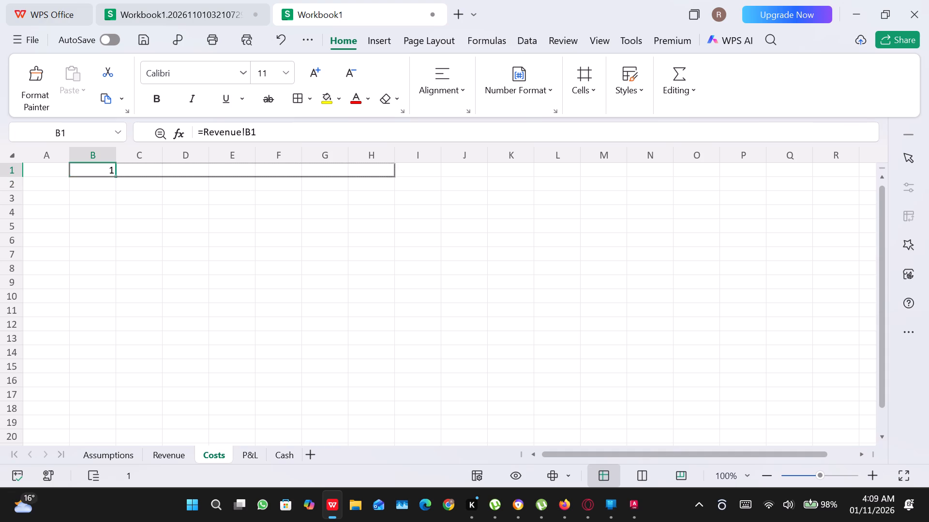
{"action": "left_click_drag", "start_coordinate": [426, 162], "coordinate": [623, 165]}
{"action": "left_click_drag", "start_coordinate": [623, 165], "coordinate": [591, 172]}
{"action": "left_click_drag", "start_coordinate": [591, 172], "coordinate": [588, 173]}
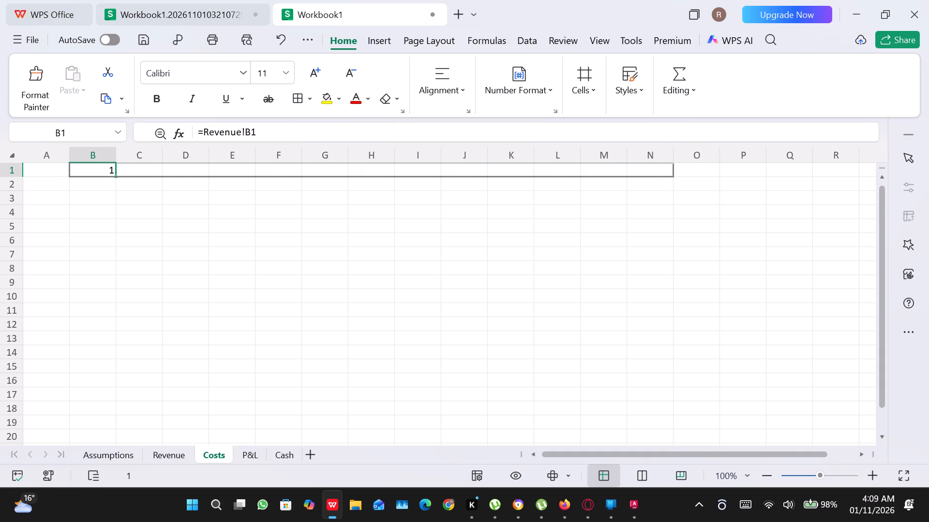
{"action": "left_click_drag", "start_coordinate": [588, 173], "coordinate": [602, 162]}
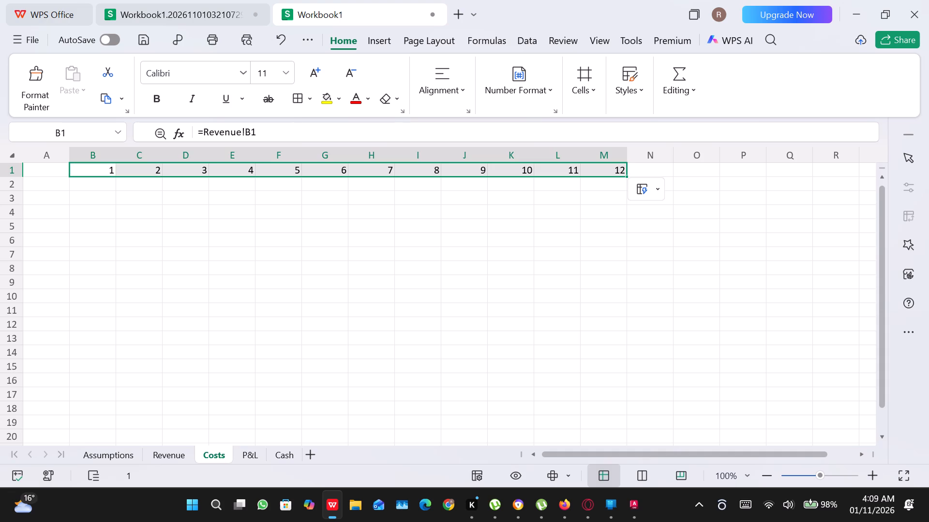
Label cell A2 of the Costs sheet as COGS.
{"action": "left_click", "coordinate": [50, 188]}
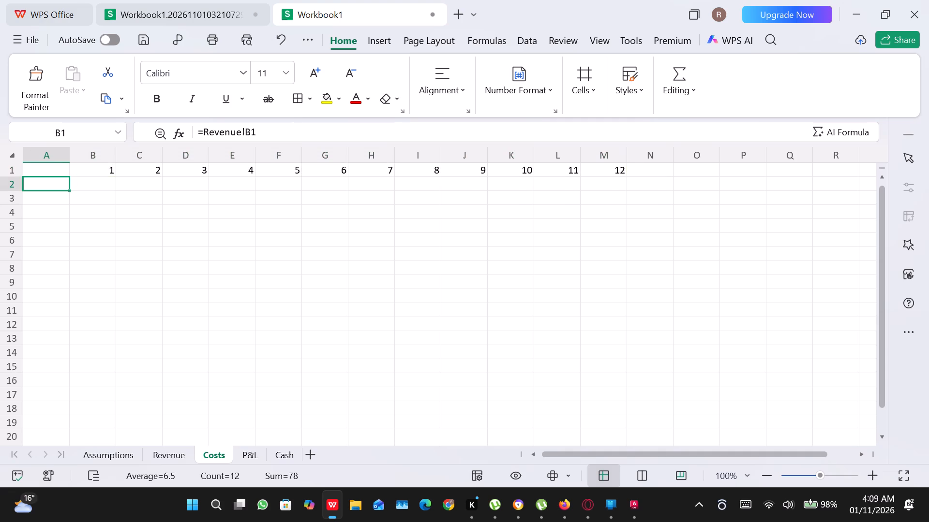
{"action": "type", "text": "CO"}
{"action": "type", "text": "GS"}
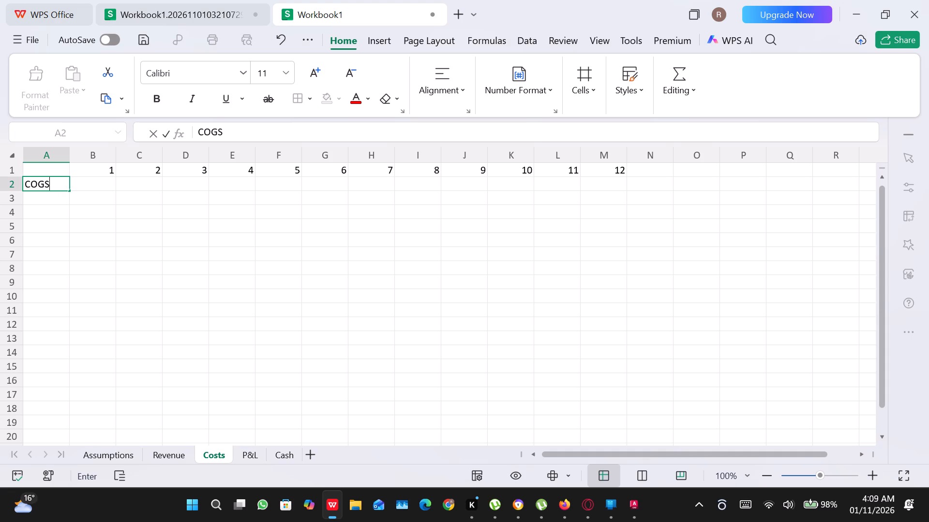
Enter the first month's COGS formula =Revenue!B2*Assumptions!$B$5 in cell B2 of the Costs sheet.
{"action": "left_click", "coordinate": [95, 186]}
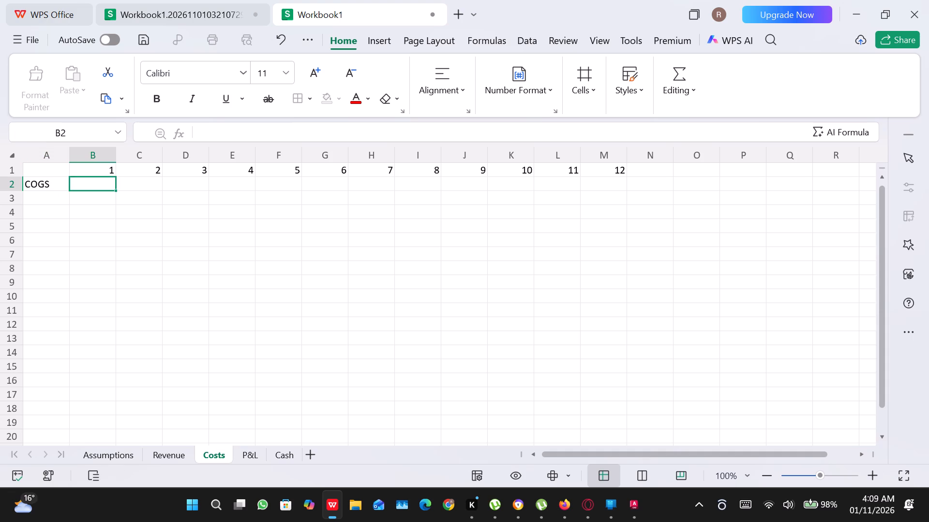
{"action": "key", "text": "equal"}
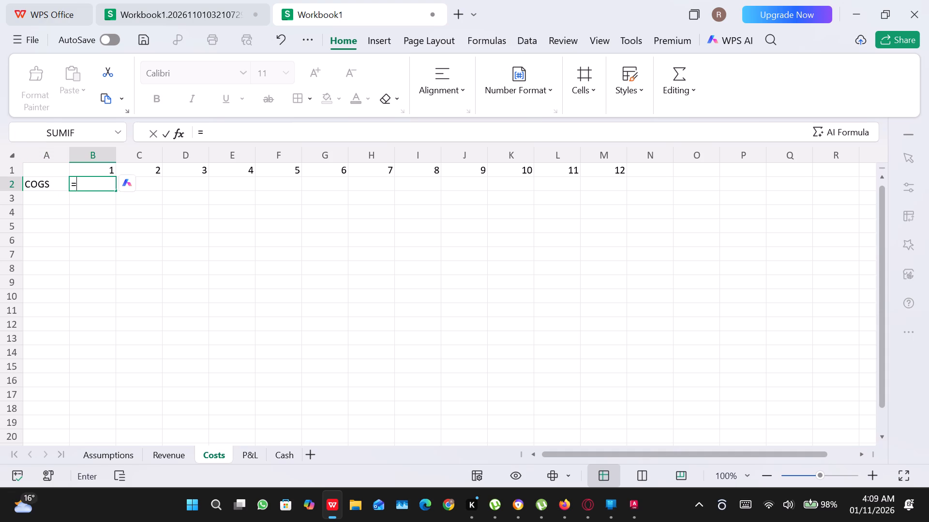
{"action": "key", "text": "shift+r"}
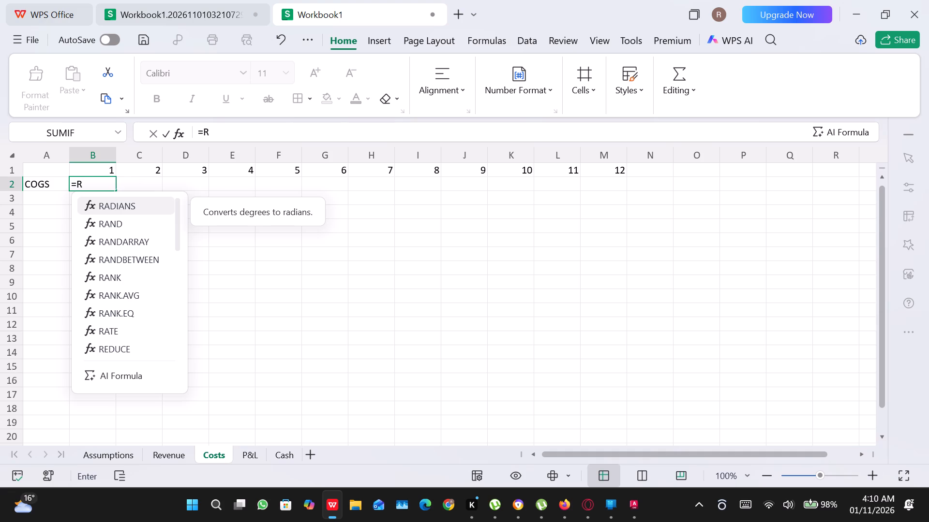
{"action": "type", "text": "ve"}
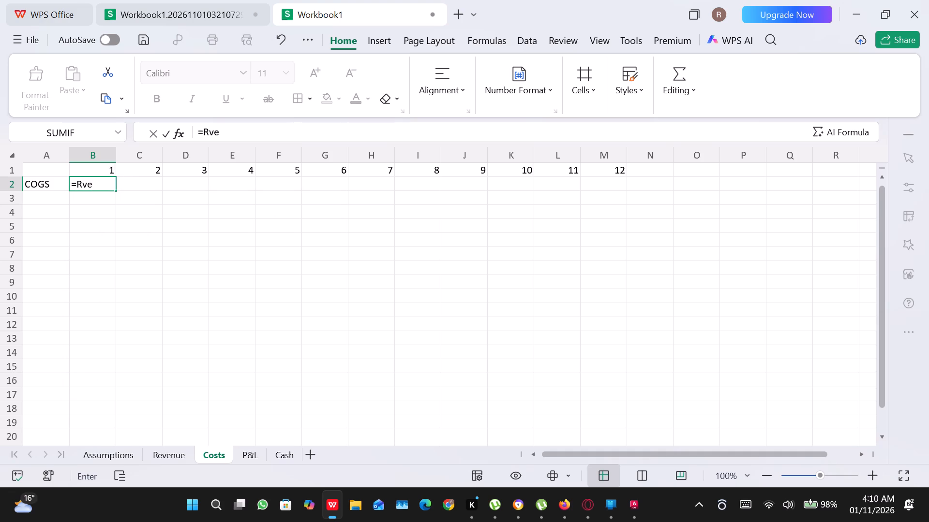
{"action": "key", "text": "BackSpace"}
{"action": "key", "text": "BackSpace"}
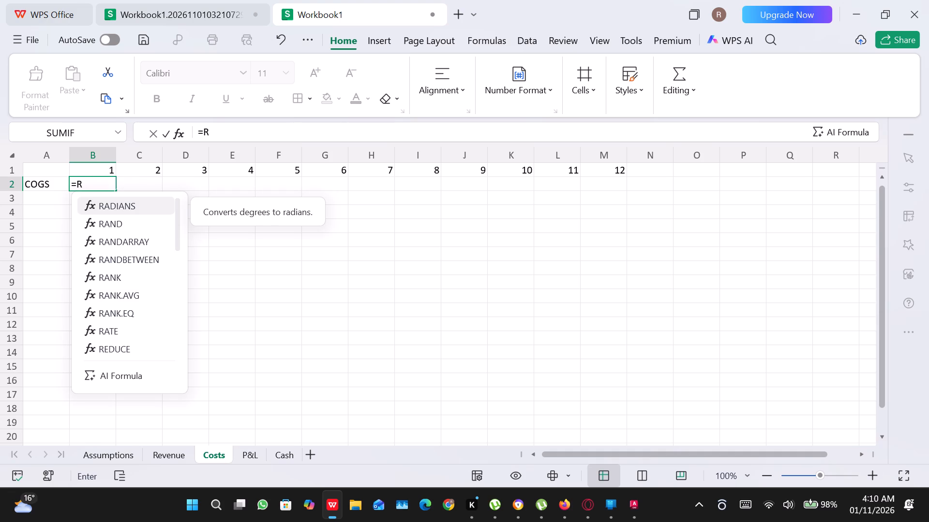
{"action": "type", "text": "evenu"}
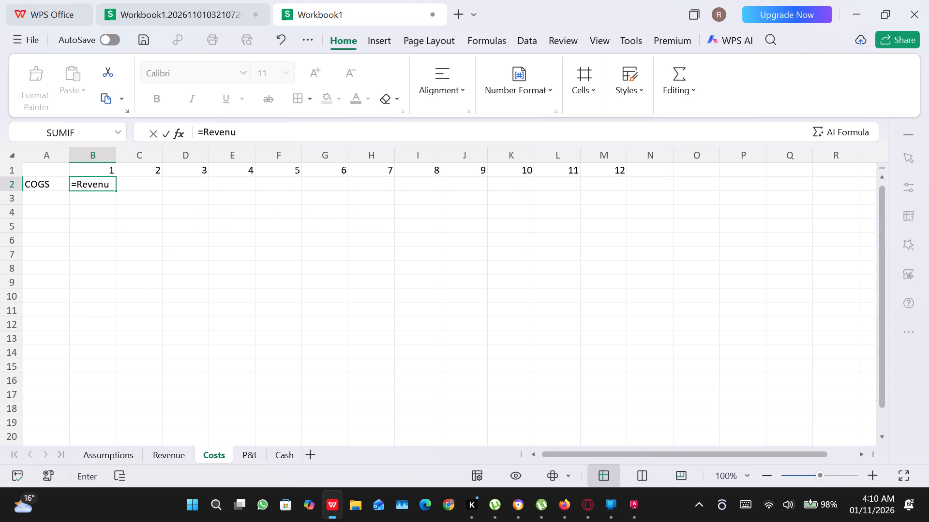
{"action": "key", "text": "e"}
{"action": "key", "text": "shift+exclam"}
{"action": "type", "text": "B@"}
{"action": "key", "text": "BackSpace"}
{"action": "key", "text": "2"}
{"action": "key", "text": "shift+asterisk"}
{"action": "key", "text": "shift+a"}
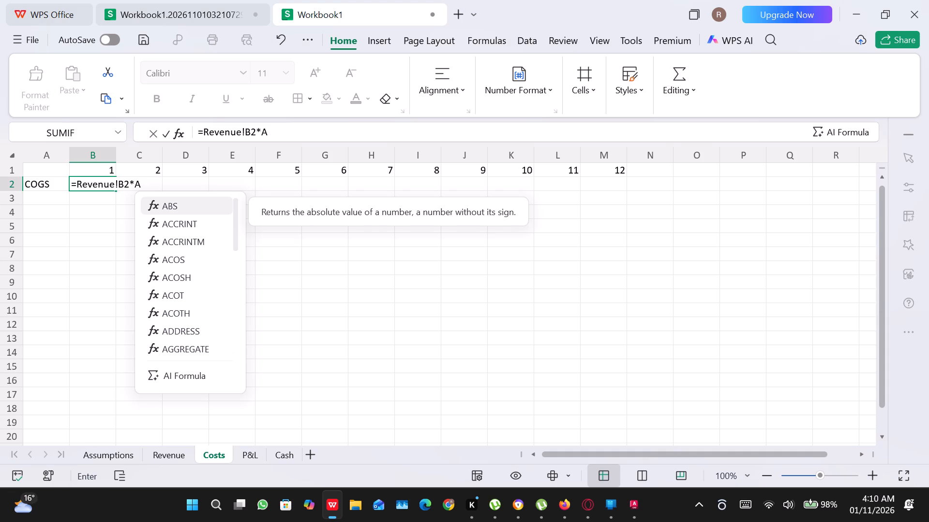
{"action": "type", "text": "ssu"}
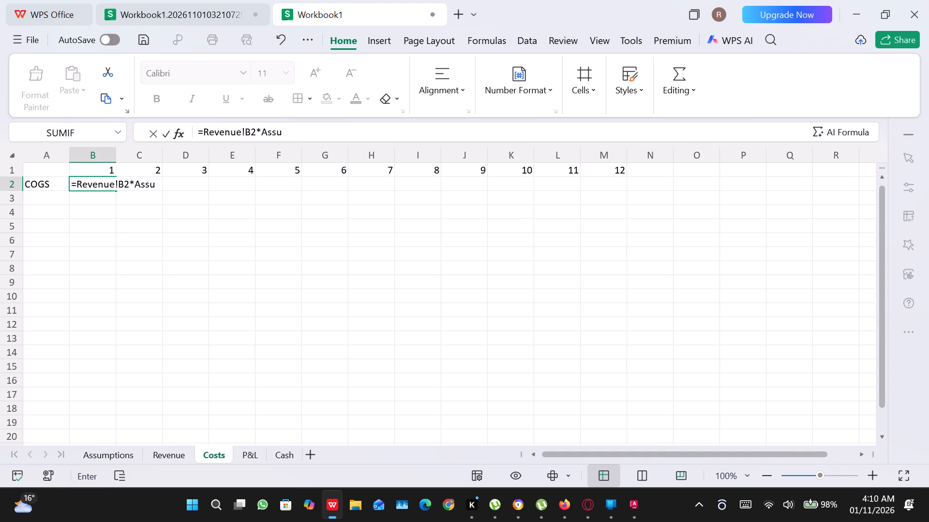
{"action": "type", "text": "mptions"}
{"action": "key", "text": "shift+exclam"}
{"action": "key", "text": "shift+dollar"}
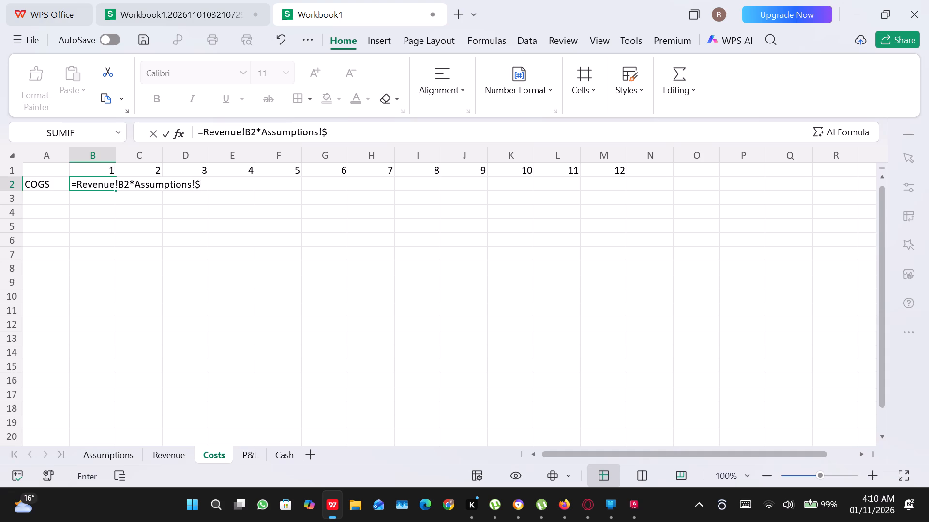
{"action": "key", "text": "shift+b"}
{"action": "key", "text": "shift+dollar"}
{"action": "key", "text": "shift+percent"}
{"action": "key", "text": "BackSpace"}
{"action": "key", "text": "BackSpace"}
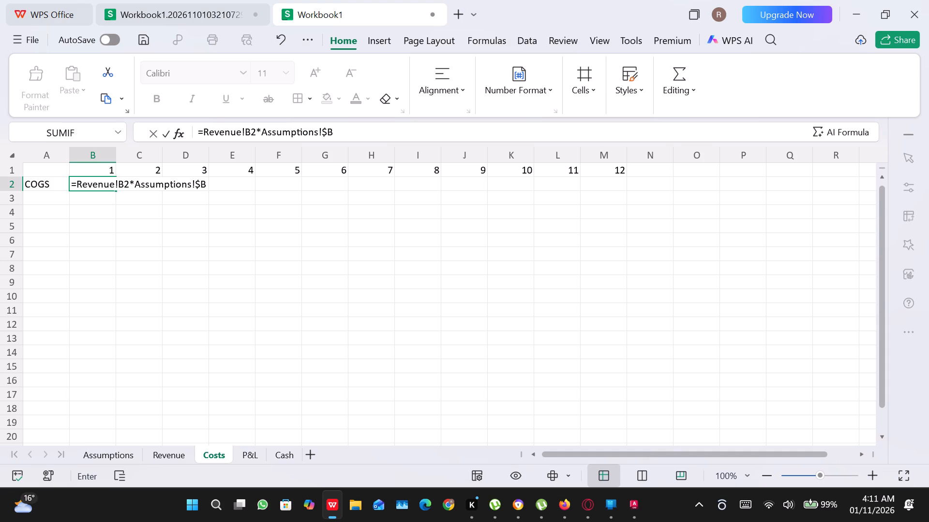
{"action": "key", "text": "shift+dollar"}
{"action": "key", "text": "5"}
{"action": "key", "text": "Return"}
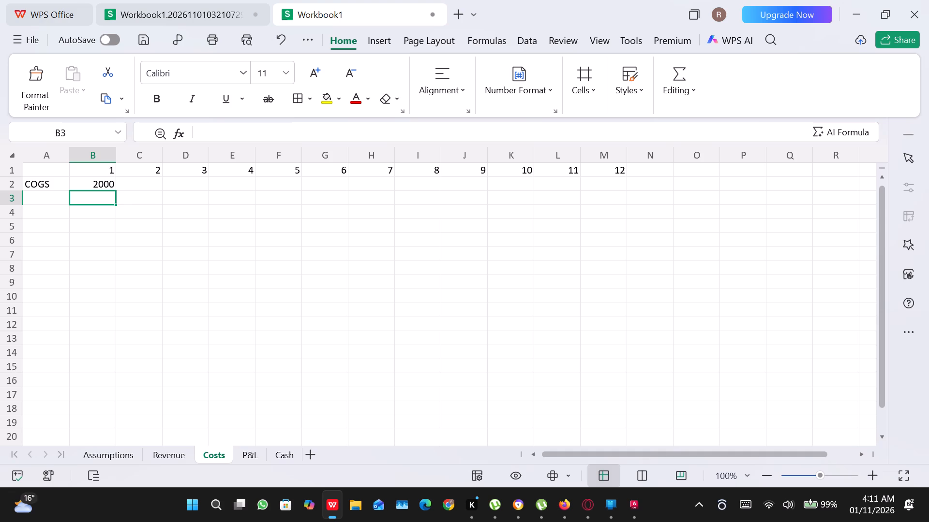
Label cell A3 of the Costs sheet as Rent.
{"action": "left_click", "coordinate": [50, 201]}
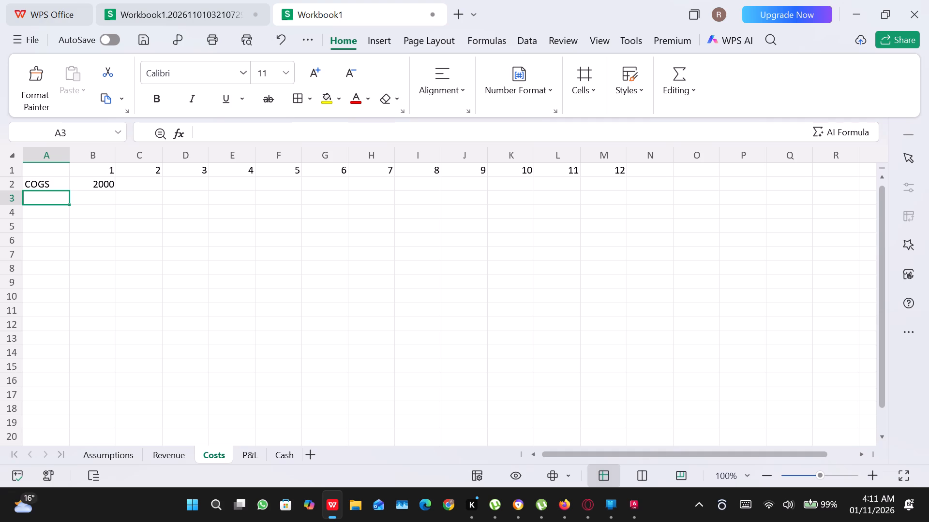
{"action": "key", "text": "r"}
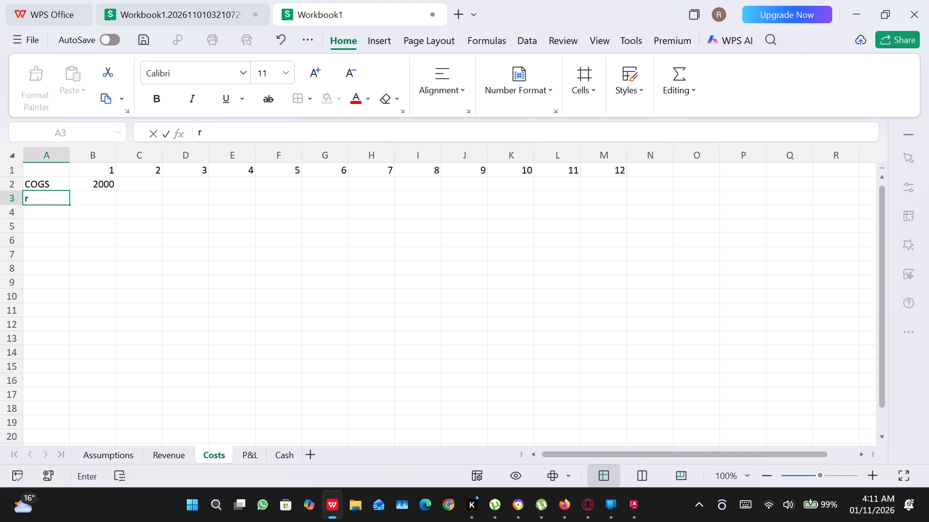
{"action": "key", "text": "BackSpace"}
{"action": "key", "text": "shift+r"}
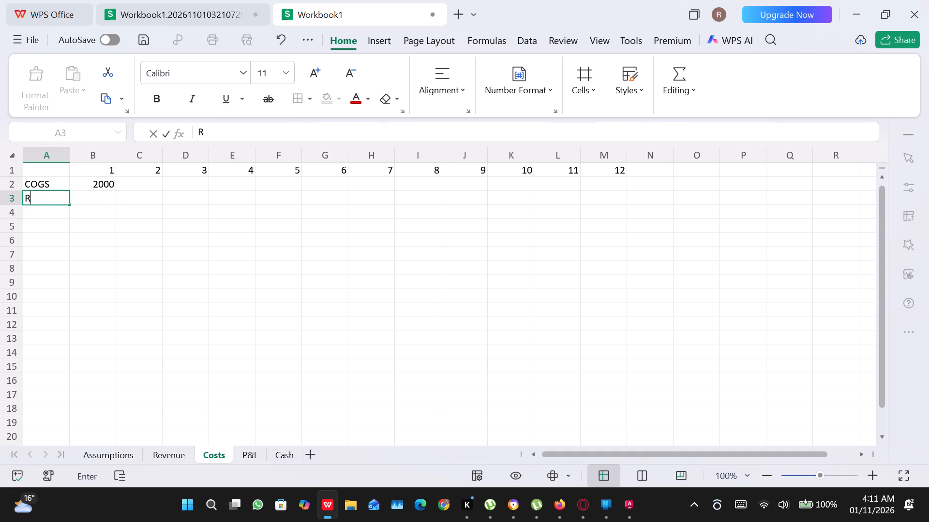
{"action": "type", "text": "en"}
{"action": "key", "text": "t"}
Enter the first month's rent formula =Assumption!$B$6 in cell B3 of the Costs sheet, without linking an external file.
{"action": "left_click", "coordinate": [126, 461]}
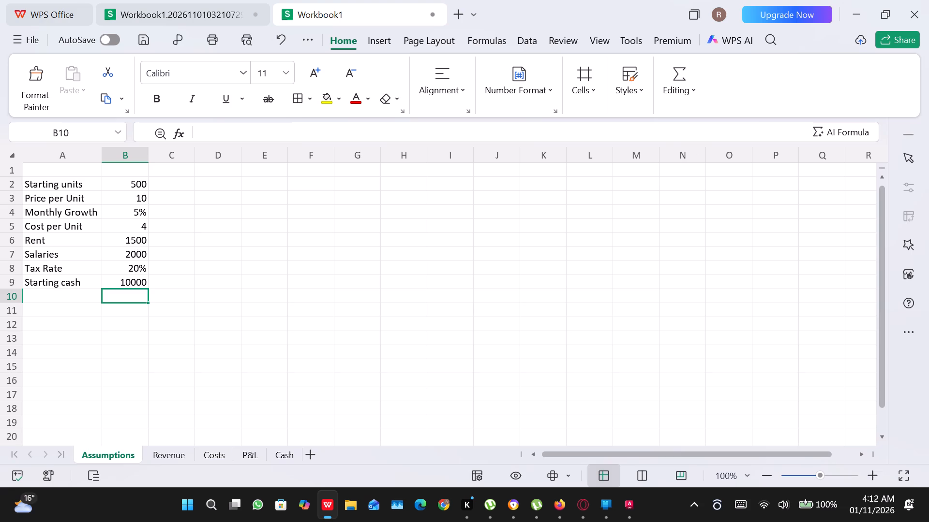
{"action": "left_click", "coordinate": [213, 455]}
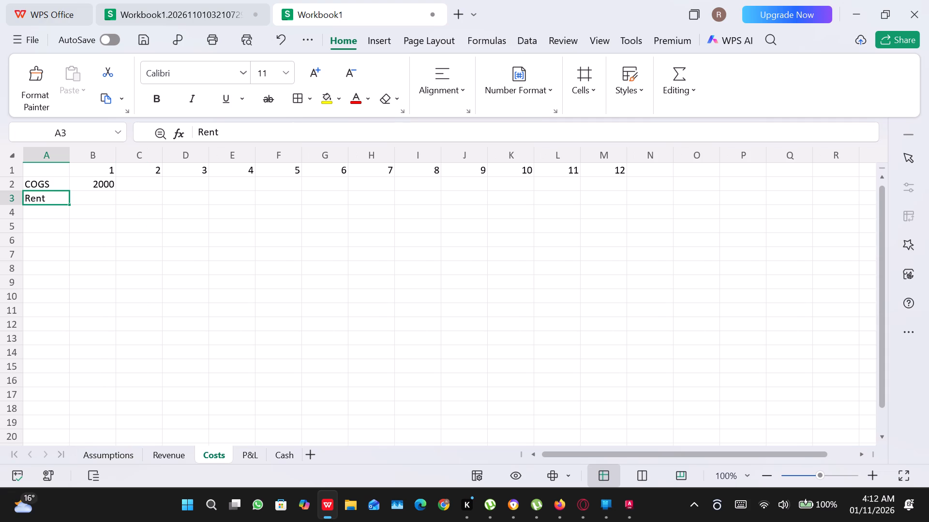
{"action": "left_click", "coordinate": [94, 197]}
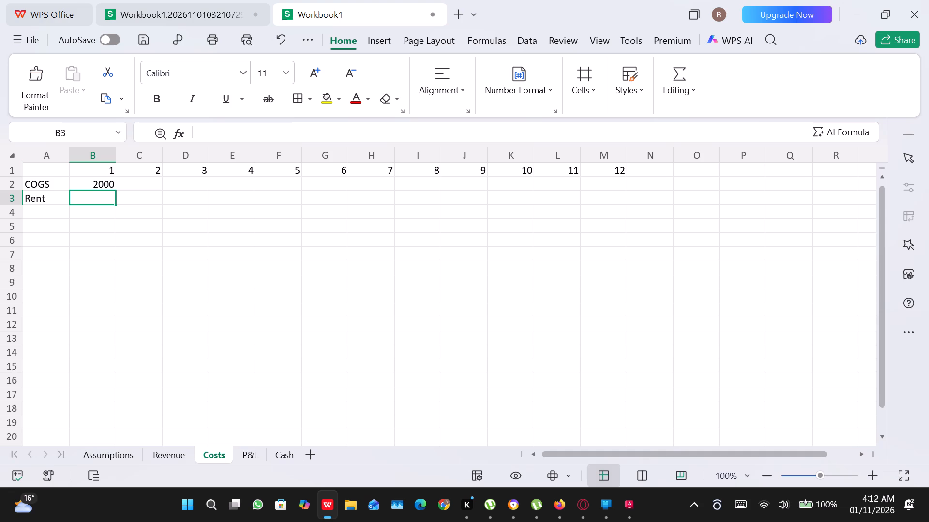
{"action": "left_click", "coordinate": [118, 464]}
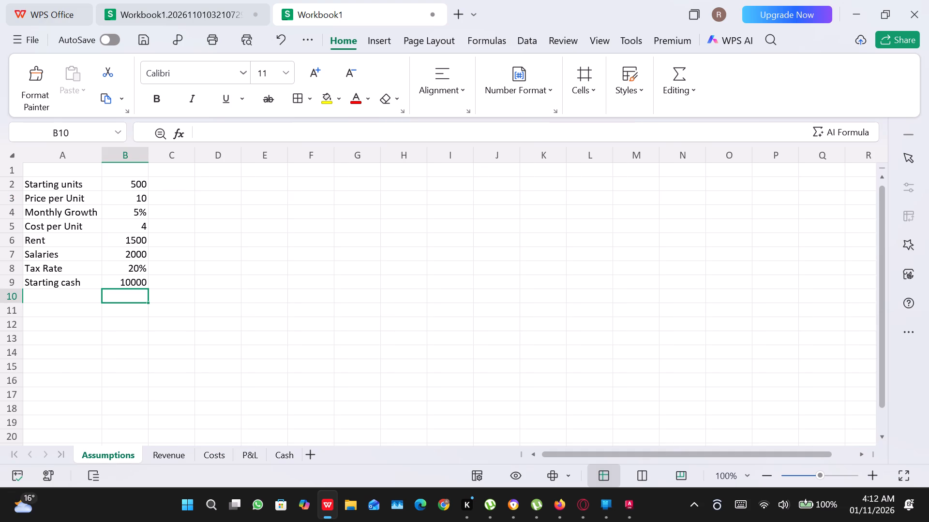
{"action": "left_click", "coordinate": [170, 463]}
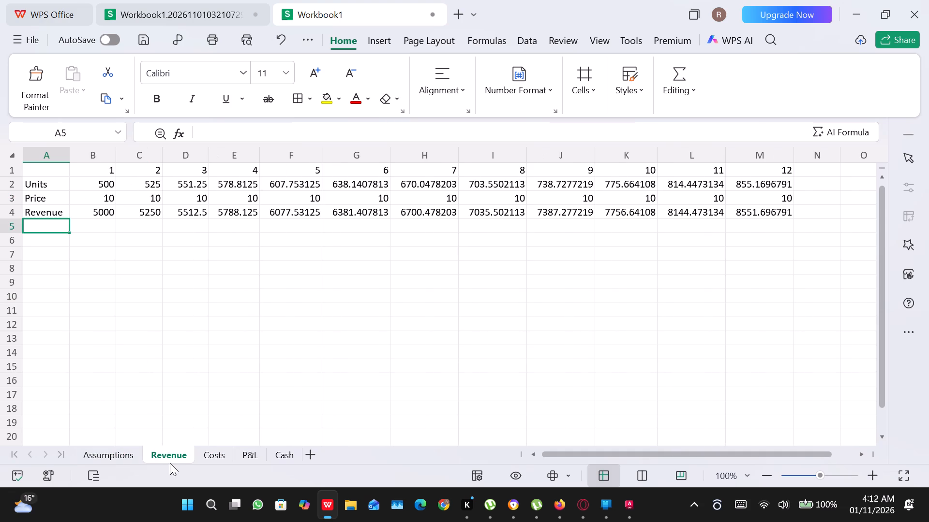
{"action": "left_click", "coordinate": [217, 450]}
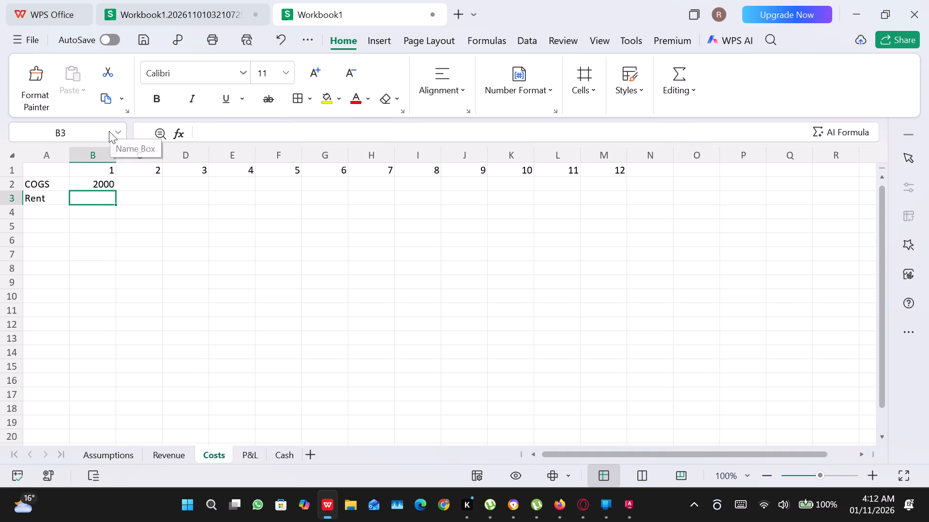
{"action": "key", "text": "shift+plus"}
{"action": "key", "text": "BackSpace"}
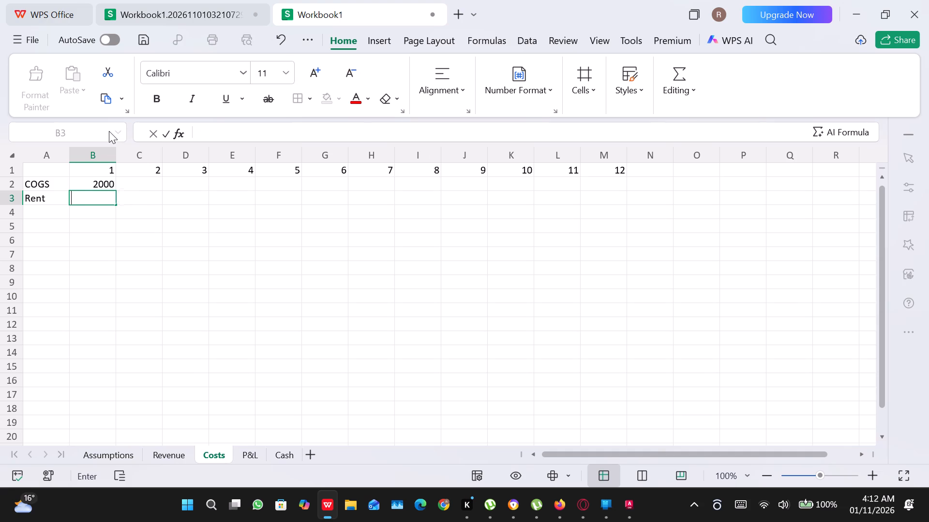
{"action": "key", "text": "equal"}
{"action": "key", "text": "shift+a"}
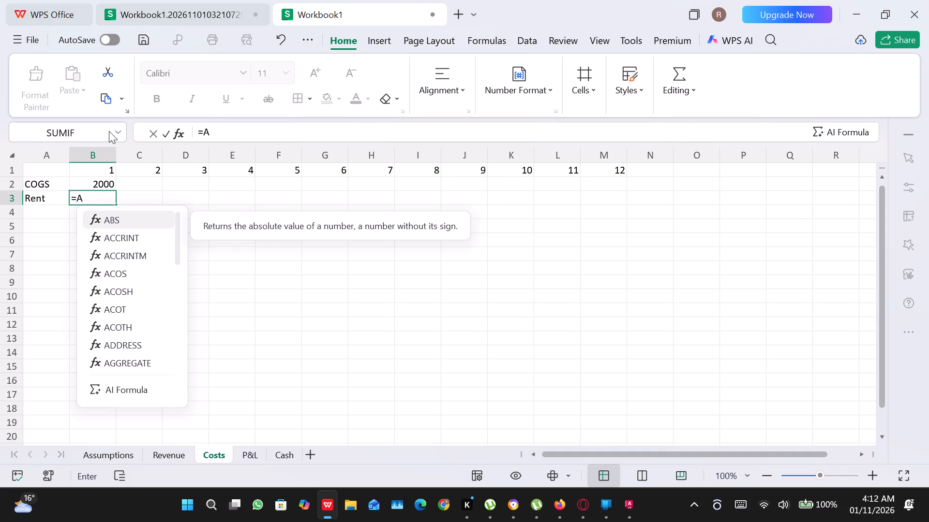
{"action": "type", "text": "ssump"}
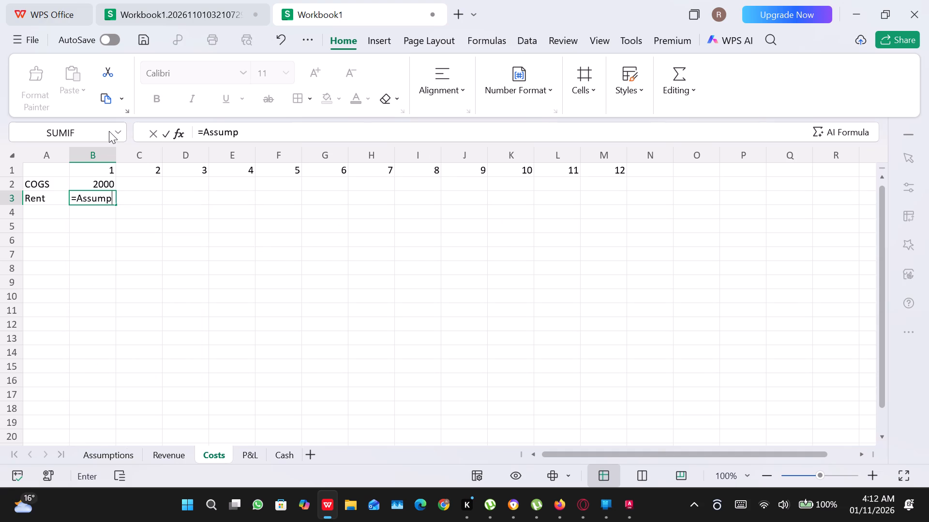
{"action": "type", "text": "tion"}
{"action": "key", "text": "shift+b"}
{"action": "key", "text": "BackSpace"}
{"action": "key", "text": "shift+exclam"}
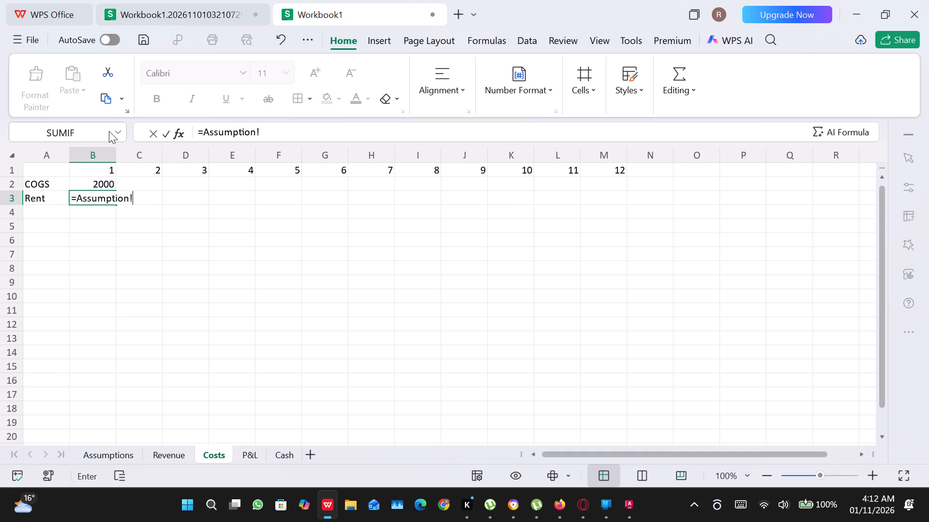
{"action": "key", "text": "shift+dollar"}
{"action": "key", "text": "b"}
{"action": "key", "text": "BackSpace"}
{"action": "key", "text": "shift+b"}
{"action": "key", "text": "shift+dollar"}
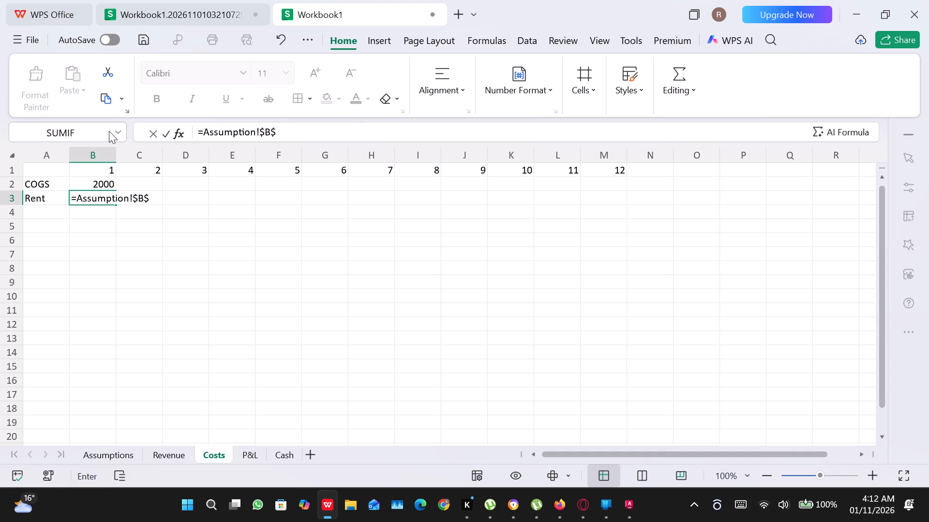
{"action": "key", "text": "shift+asciicircum"}
{"action": "key", "text": "BackSpace"}
{"action": "key", "text": "6"}
{"action": "key", "text": "Return"}
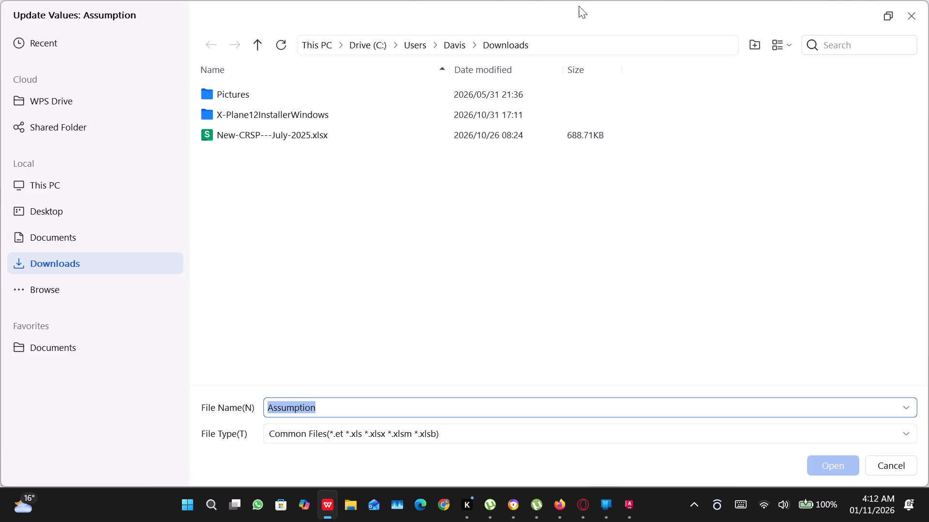
{"action": "left_click", "coordinate": [912, 9]}
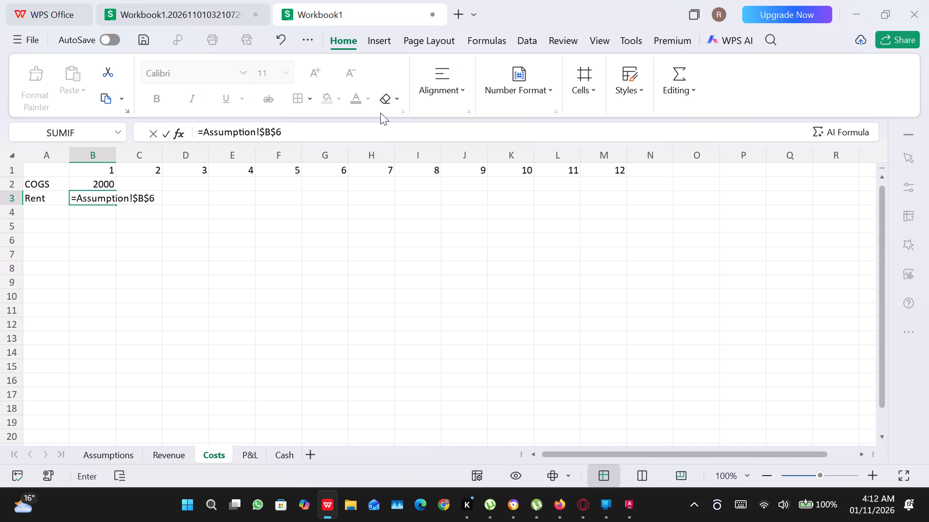
Correct the sheet name in cell B3's rent formula so it reads =Assumptions!$B$6.
{"action": "left_click", "coordinate": [97, 198]}
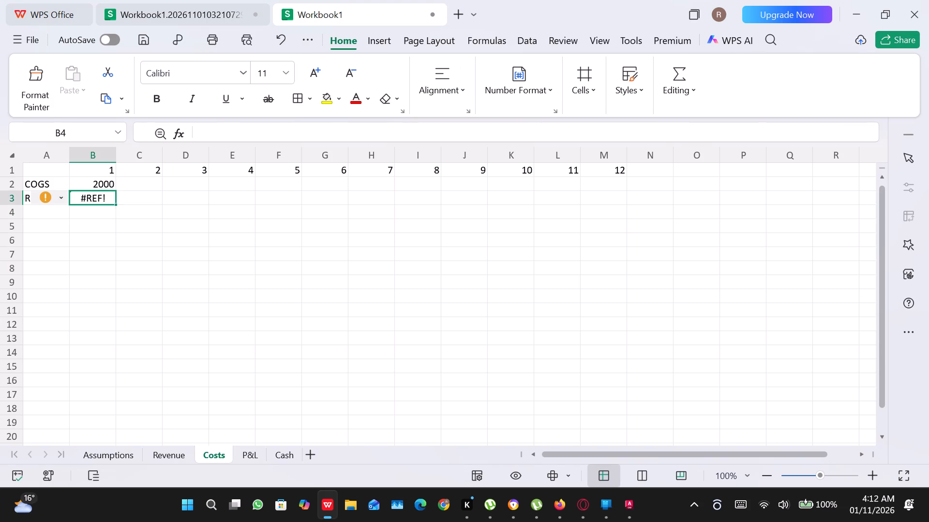
{"action": "left_click", "coordinate": [97, 198]}
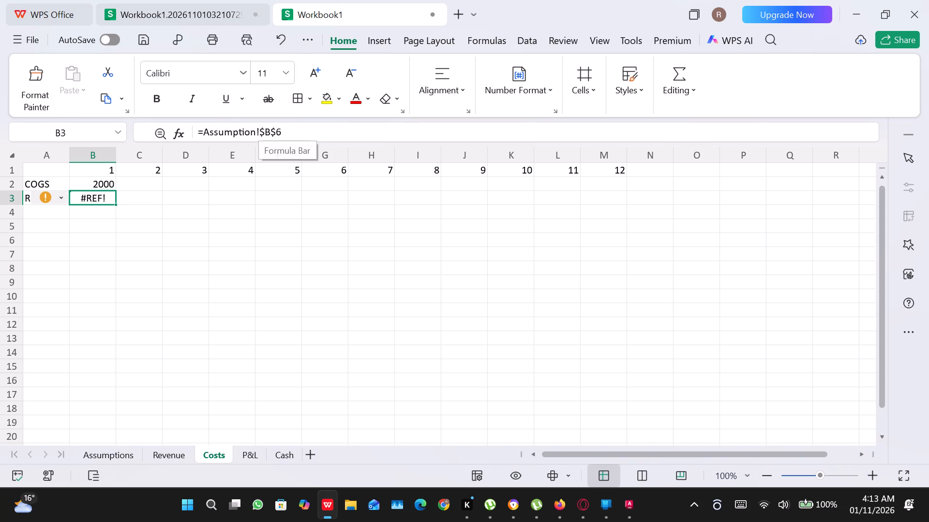
{"action": "left_click", "coordinate": [255, 132]}
{"action": "key", "text": "s"}
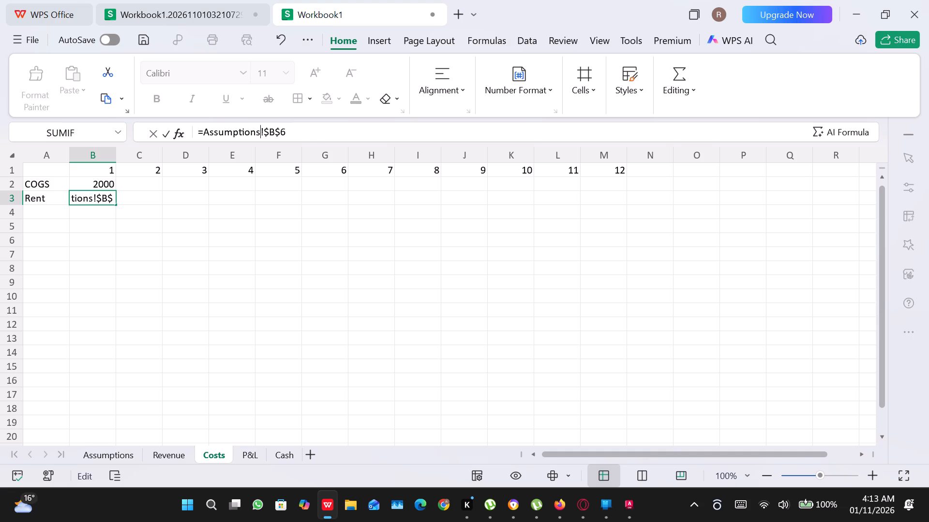
{"action": "key", "text": "Return"}
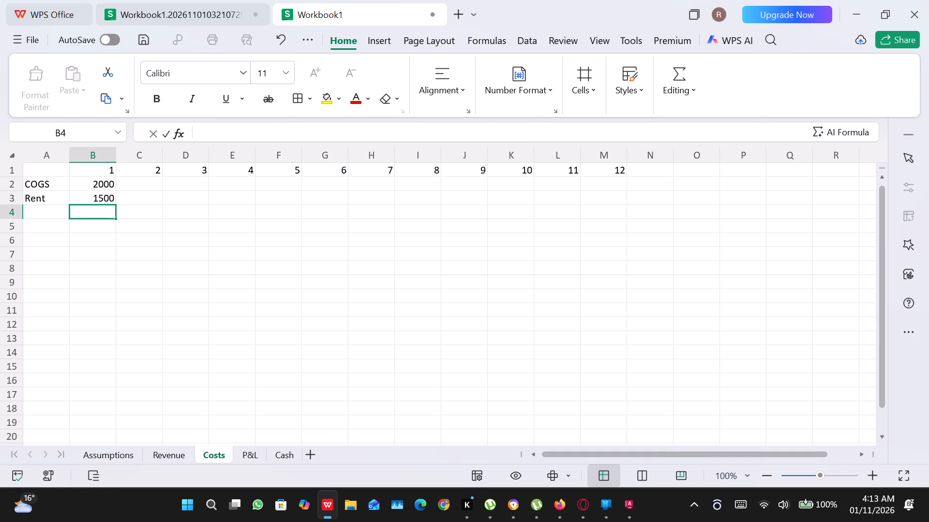
Label cell A4 of the Costs sheet as Salaries.
{"action": "left_click", "coordinate": [50, 219]}
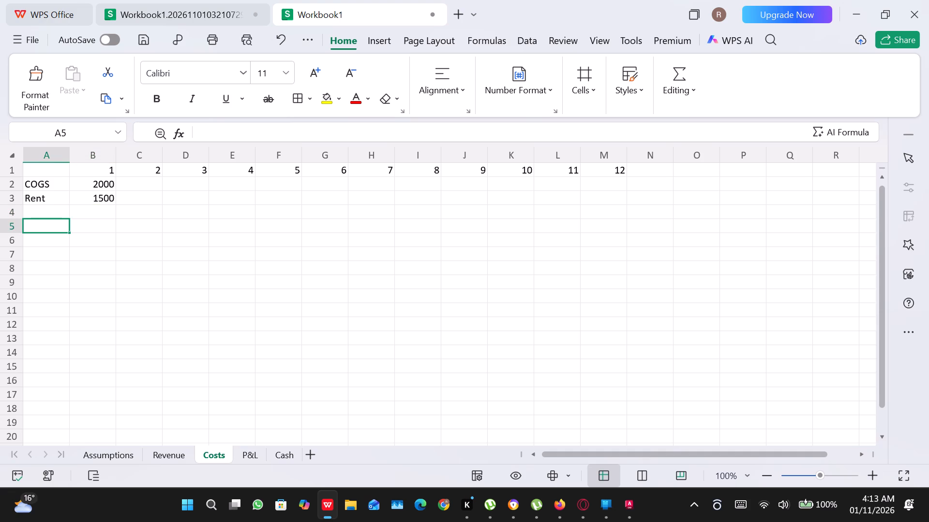
{"action": "left_click", "coordinate": [60, 211]}
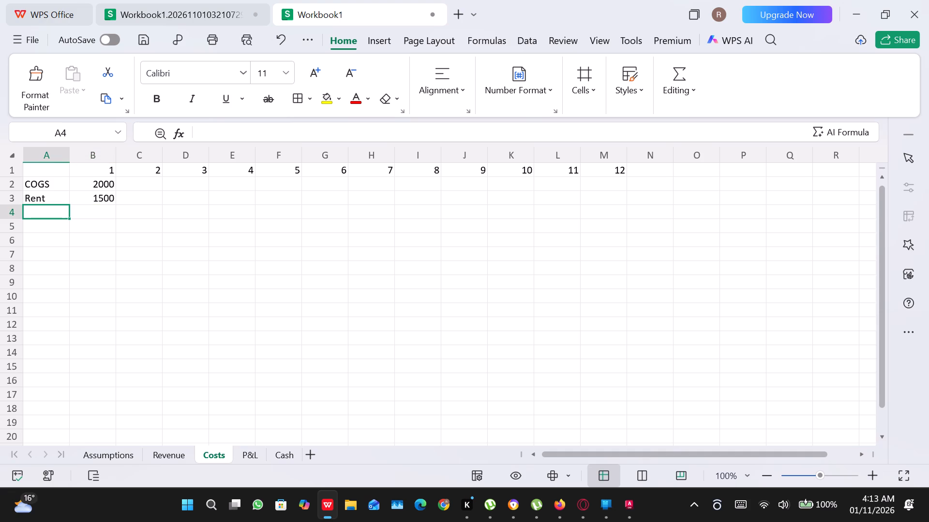
{"action": "key", "text": "shift+s"}
{"action": "type", "text": "ala"}
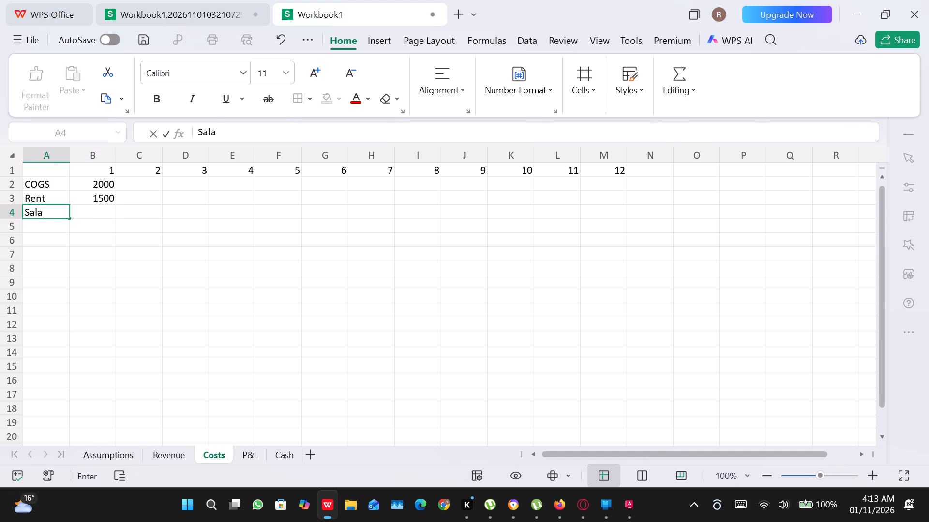
{"action": "type", "text": "ries"}
Enter the first month's salaries formula =Asumptions!$B$7 in cell B4 of the Costs sheet, without linking an external file.
{"action": "left_click", "coordinate": [100, 446]}
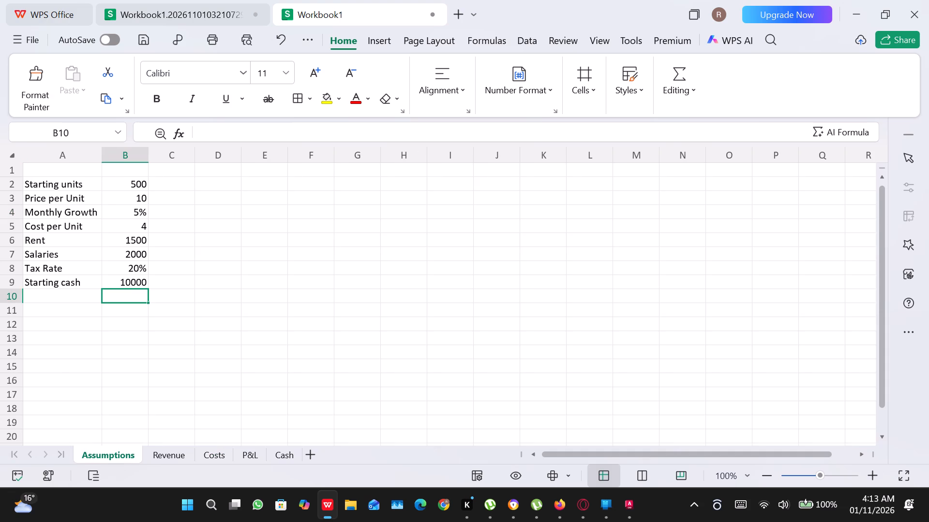
{"action": "left_click", "coordinate": [211, 452]}
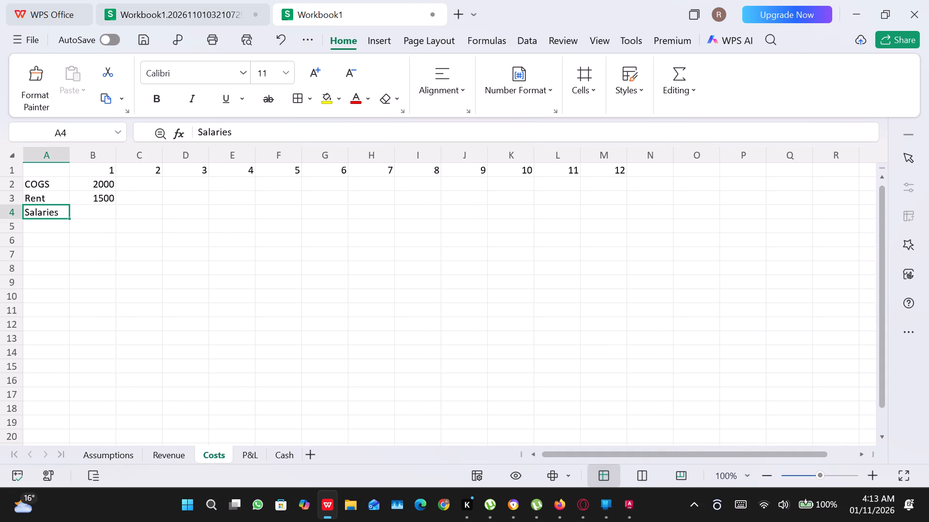
{"action": "left_click", "coordinate": [87, 213]}
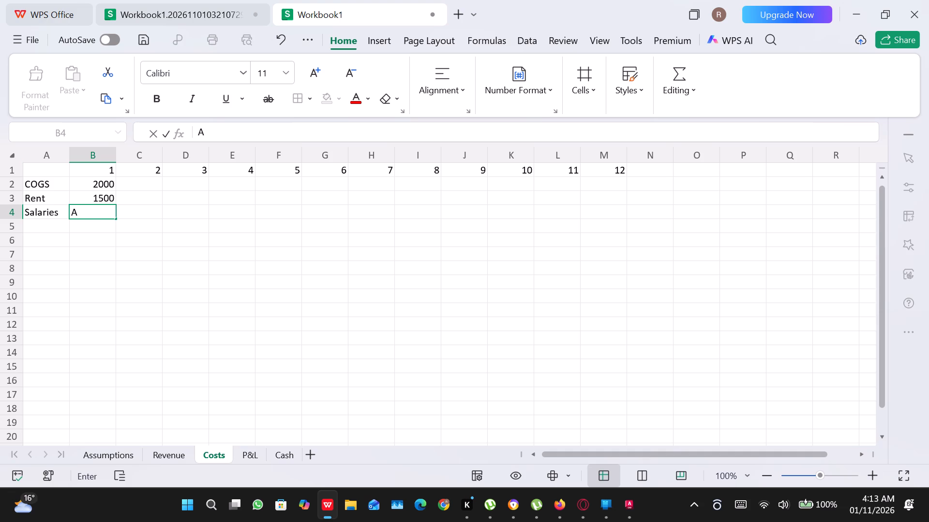
{"action": "key", "text": "BackSpace"}
{"action": "key", "text": "equal"}
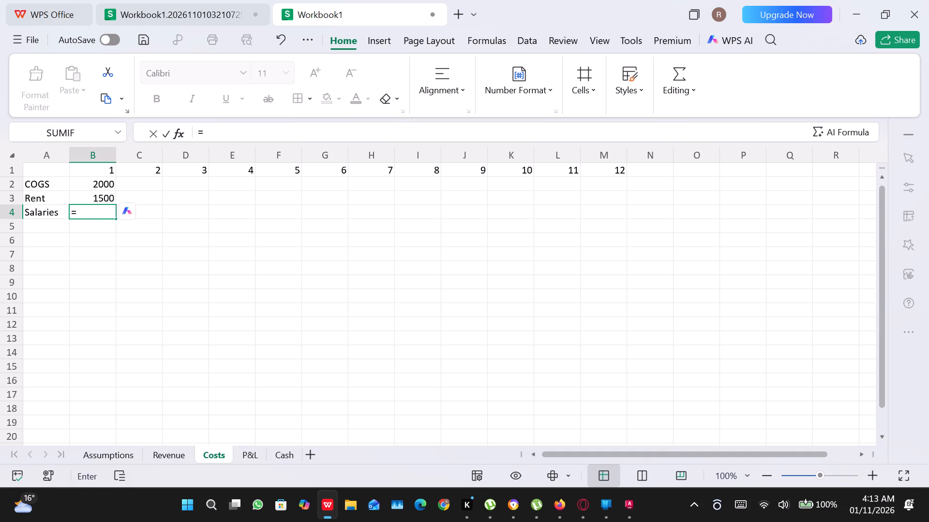
{"action": "key", "text": "a"}
{"action": "type", "text": "sumptions"}
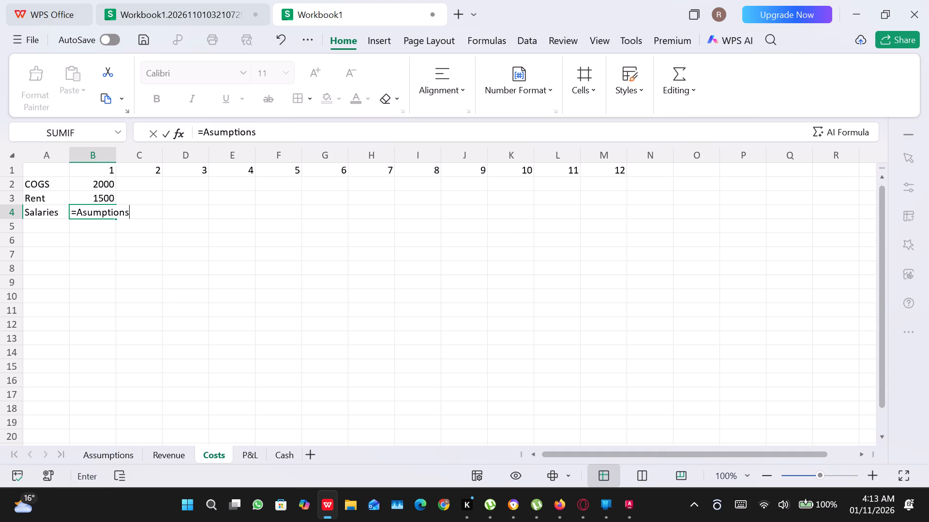
{"action": "key", "text": "shift+exclam"}
{"action": "type", "text": "$B"}
{"action": "key", "text": "shift+dollar"}
{"action": "key", "text": "shift+ampersand"}
{"action": "key", "text": "equal"}
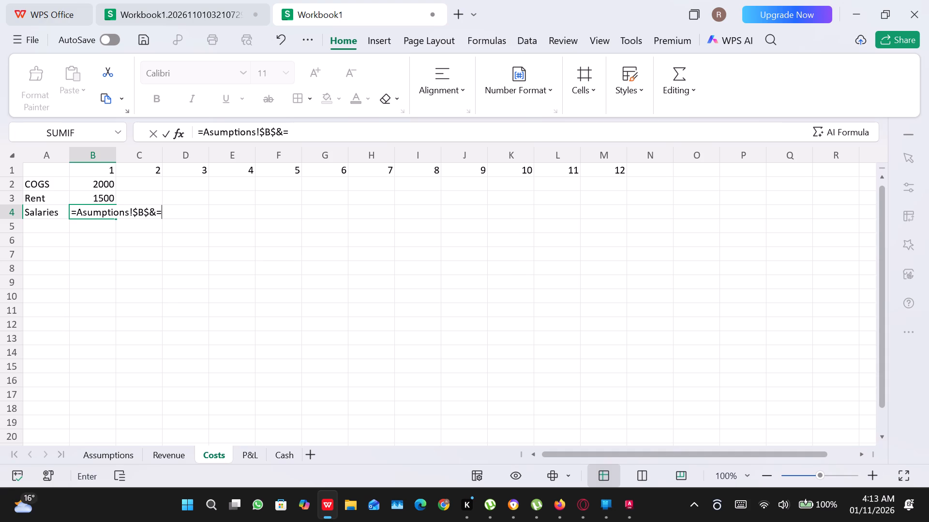
{"action": "key", "text": "BackSpace"}
{"action": "key", "text": "BackSpace"}
{"action": "key", "text": "7"}
{"action": "key", "text": "Return"}
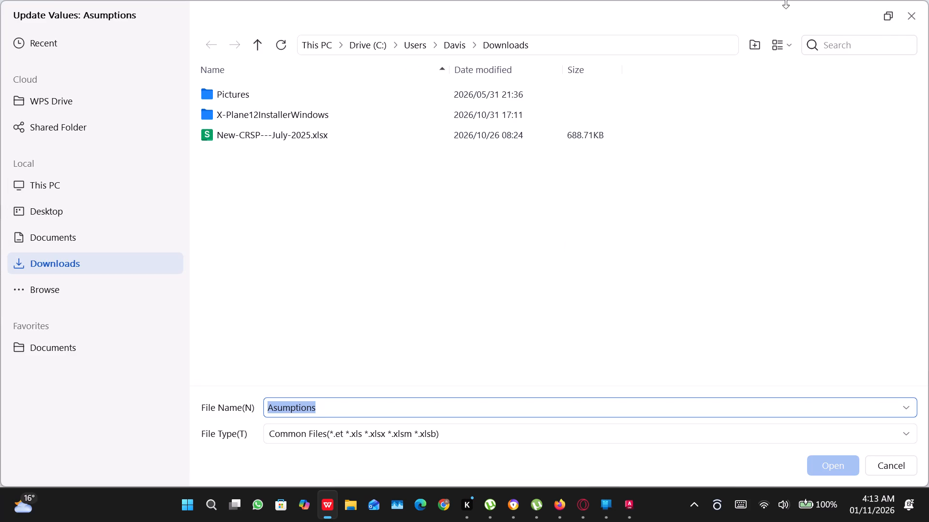
{"action": "left_click", "coordinate": [911, 19]}
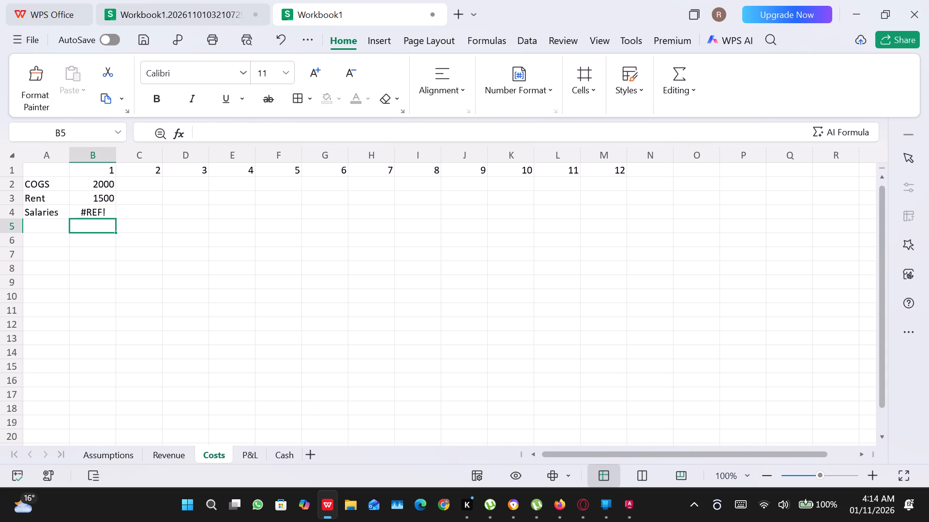
Correct the sheet name in cell B4's salaries formula so it reads =Assumptions!$B$7.
{"action": "left_click", "coordinate": [105, 213]}
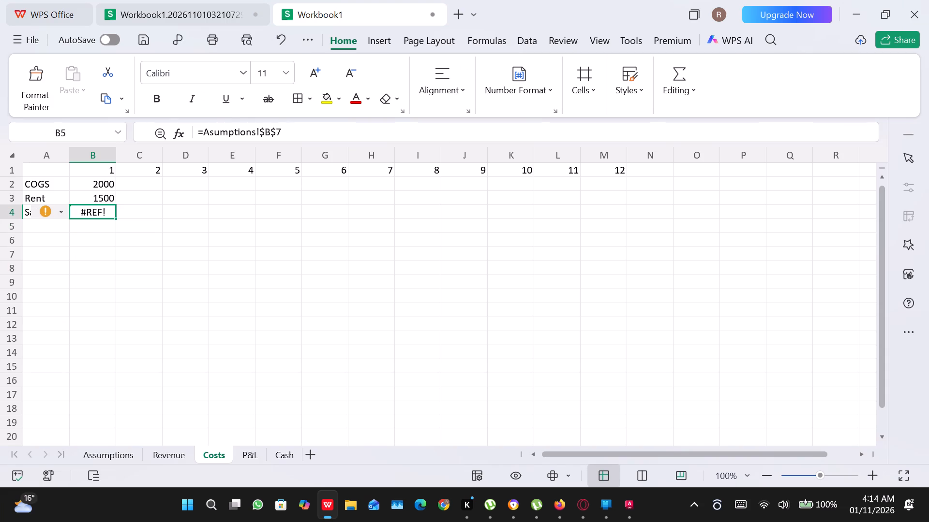
{"action": "left_click", "coordinate": [213, 131]}
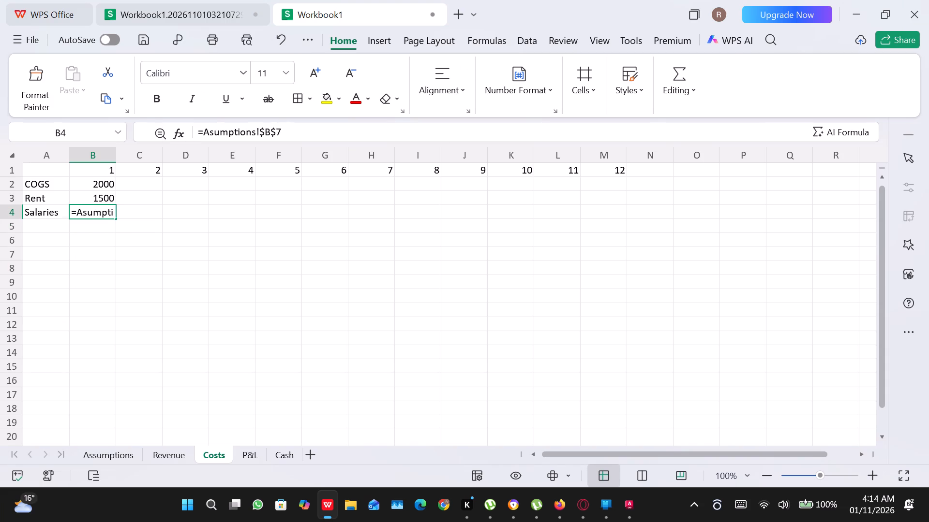
{"action": "key", "text": "s"}
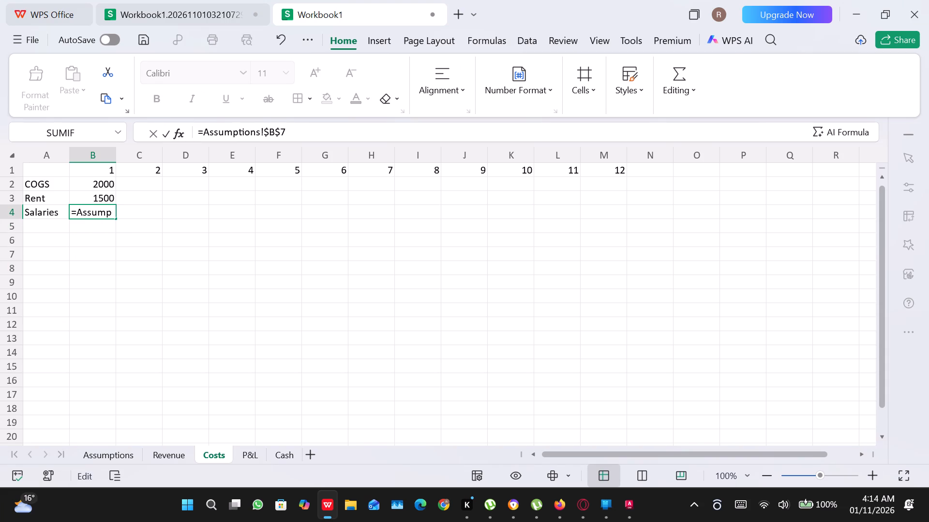
{"action": "key", "text": "Return"}
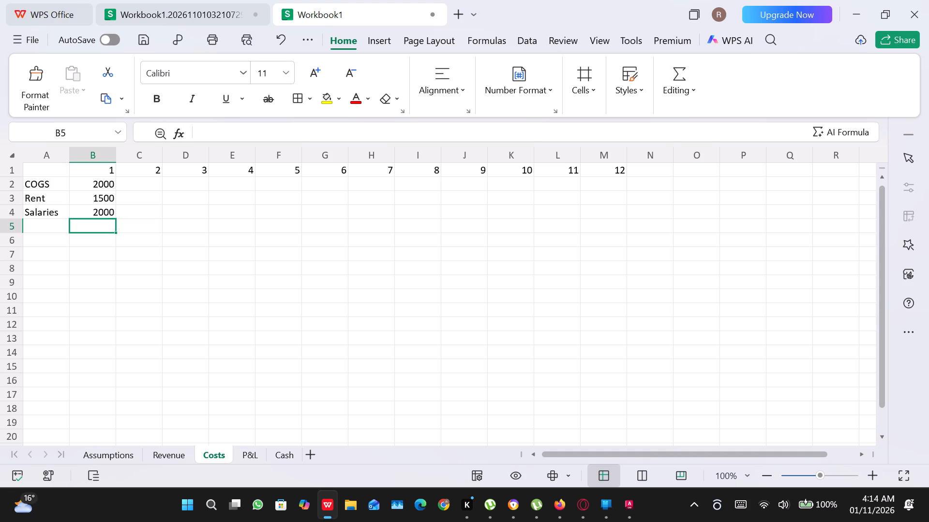
Label cell A5 of the Costs sheet as Total.
{"action": "left_click", "coordinate": [60, 229]}
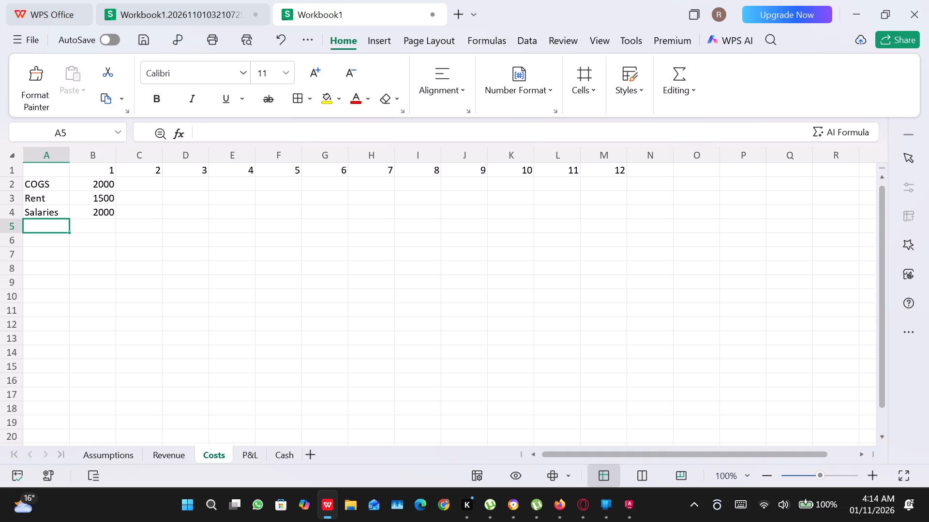
{"action": "key", "text": "shift+t"}
{"action": "key", "text": "a"}
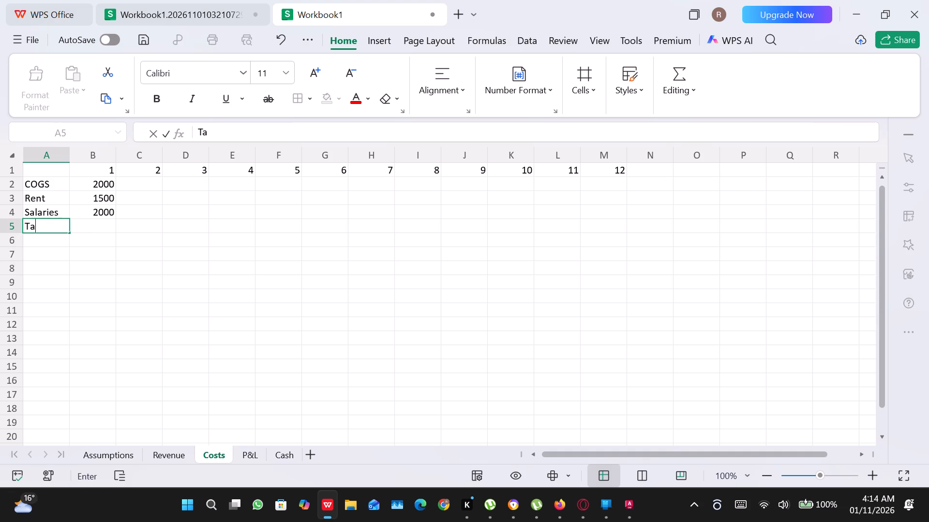
{"action": "key", "text": "t"}
{"action": "key", "text": "BackSpace"}
{"action": "key", "text": "BackSpace"}
{"action": "type", "text": "ot"}
{"action": "type", "text": "al"}
Enter the first month's total cost formula =SUM(B2:B4) in cell B5 of the Costs sheet.
{"action": "left_click", "coordinate": [91, 224]}
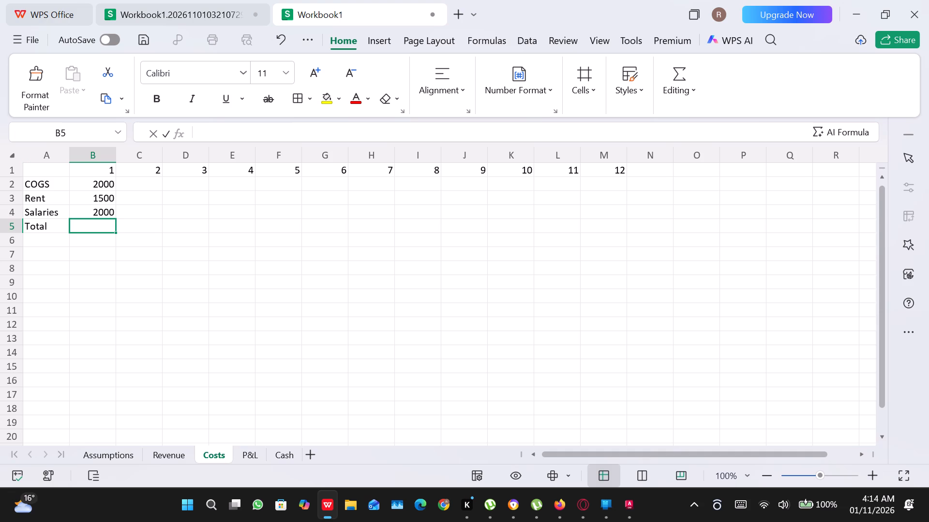
{"action": "key", "text": "equal"}
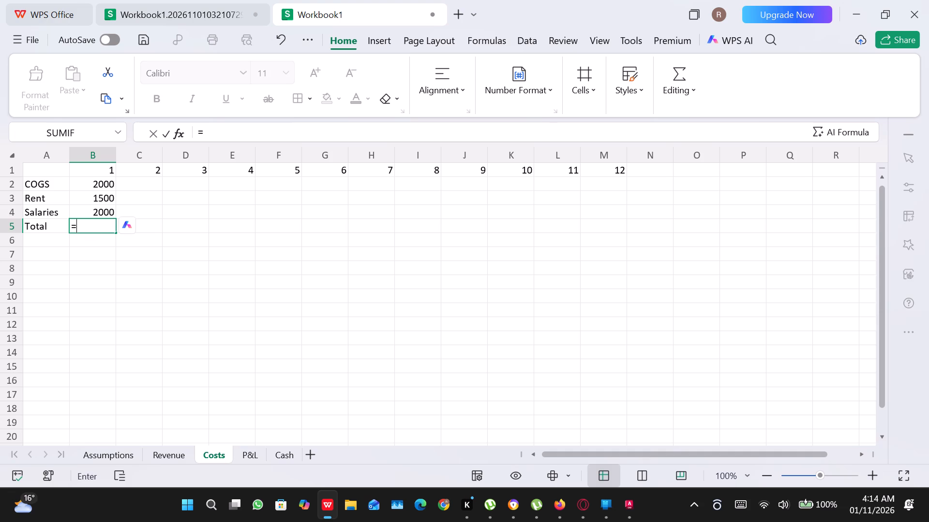
{"action": "key", "text": "shift+s"}
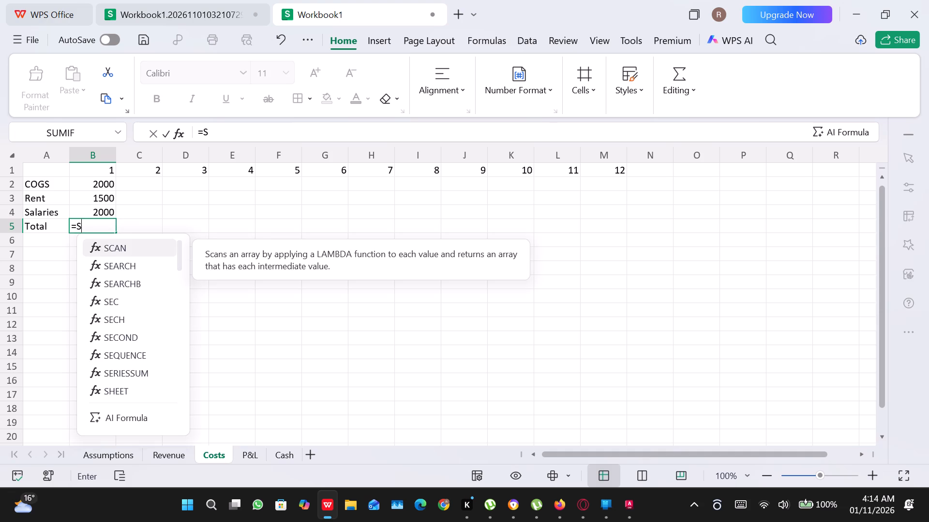
{"action": "key", "text": "shift+u"}
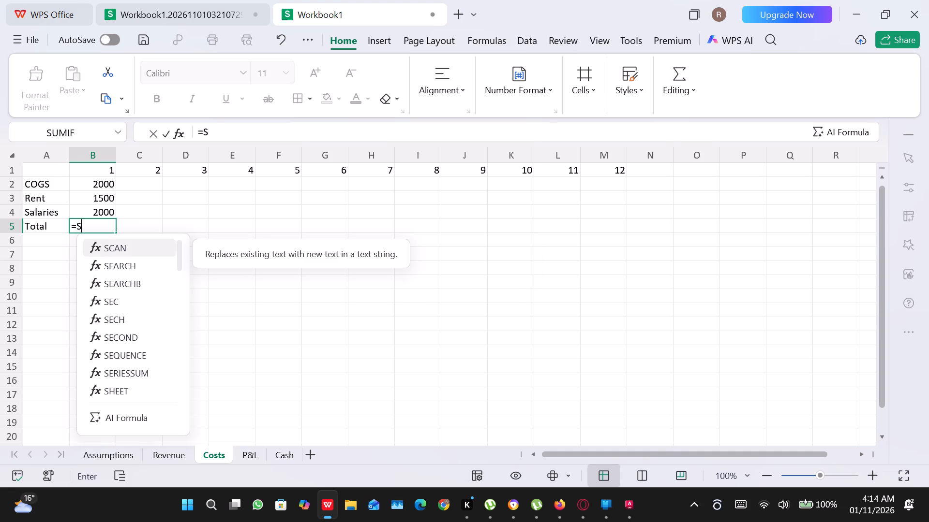
{"action": "key", "text": "Down"}
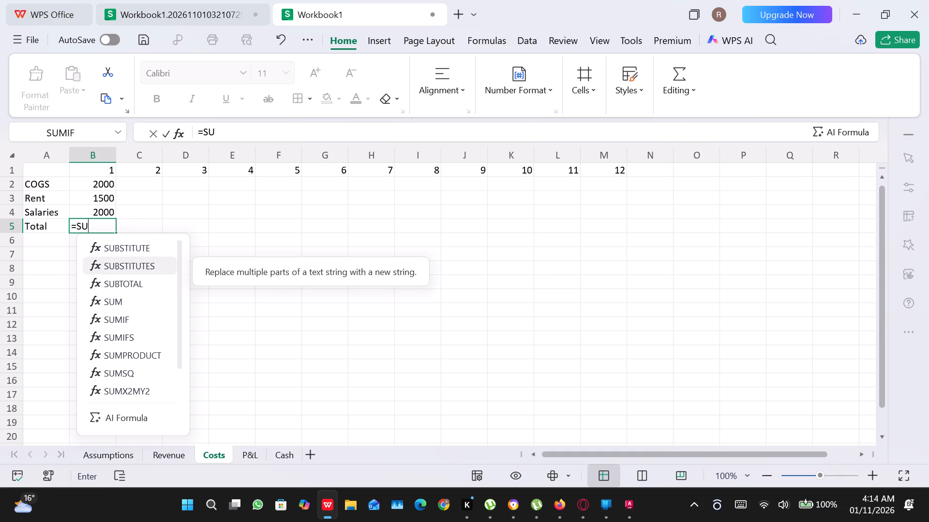
{"action": "key", "text": "Down"}
{"action": "key", "text": "Down"}
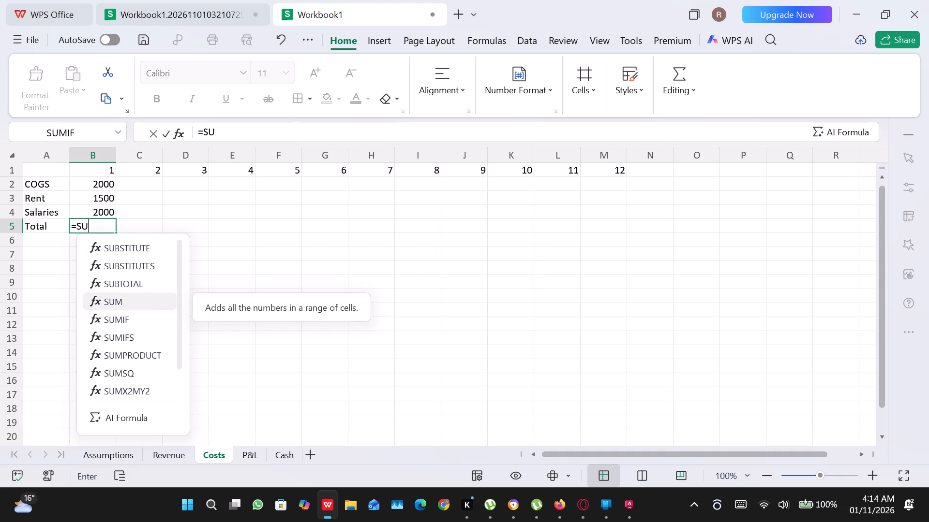
{"action": "key", "text": "Return"}
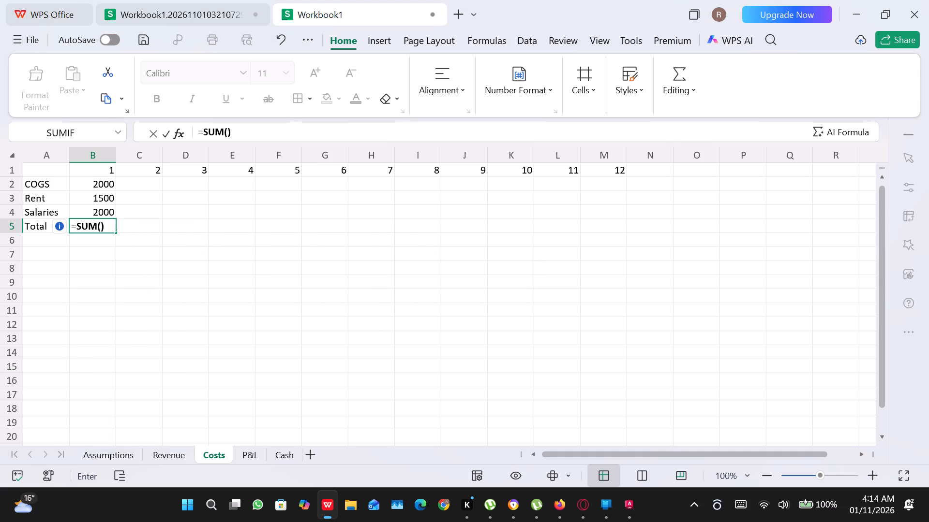
{"action": "key", "text": "shift+b"}
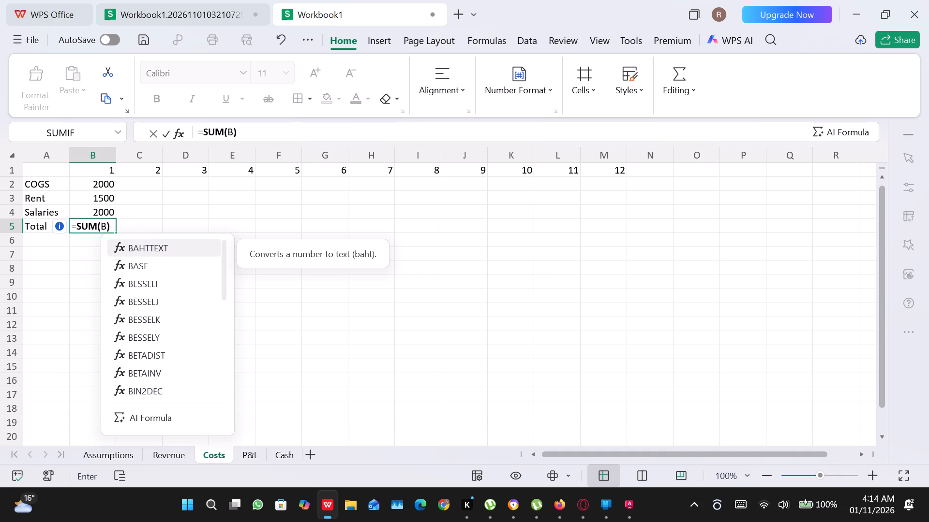
{"action": "key", "text": "shift+at"}
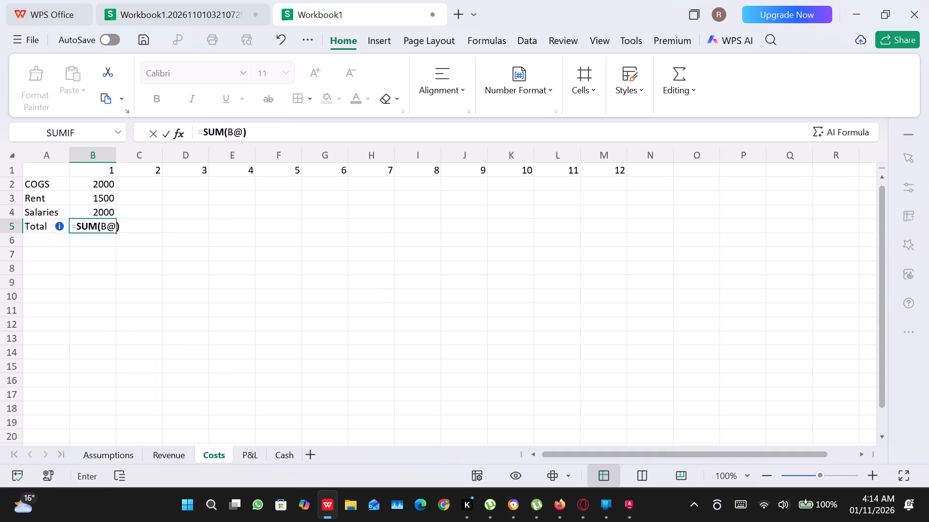
{"action": "key", "text": "BackSpace"}
{"action": "key", "text": "2"}
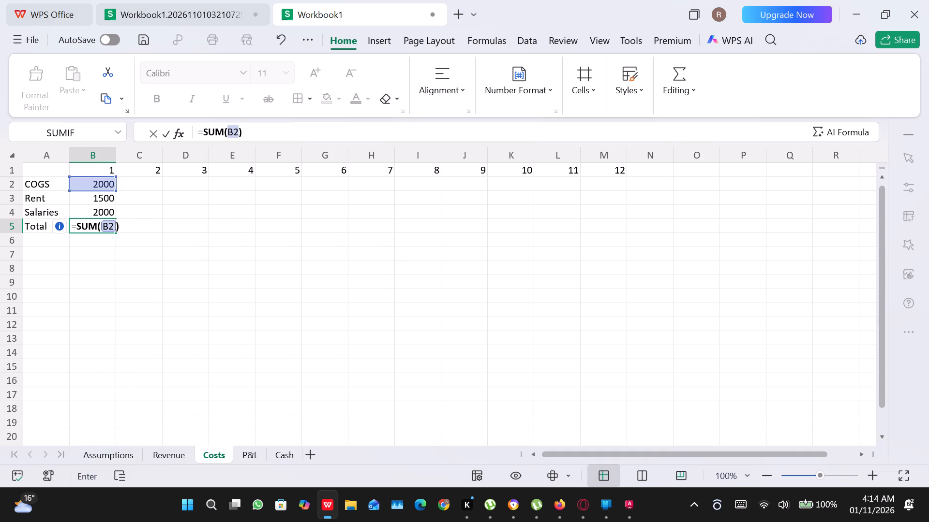
{"action": "key", "text": "shift+colon"}
{"action": "key", "text": "shift+b"}
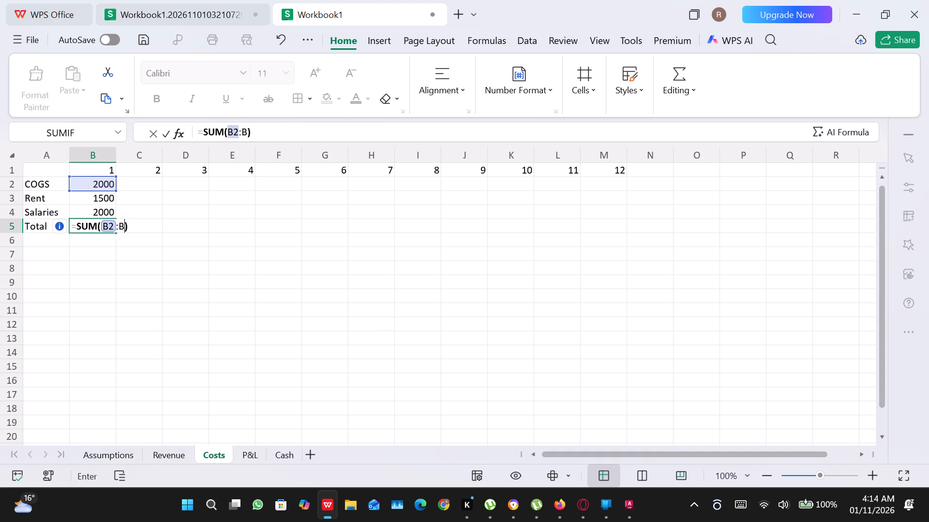
{"action": "key", "text": "4"}
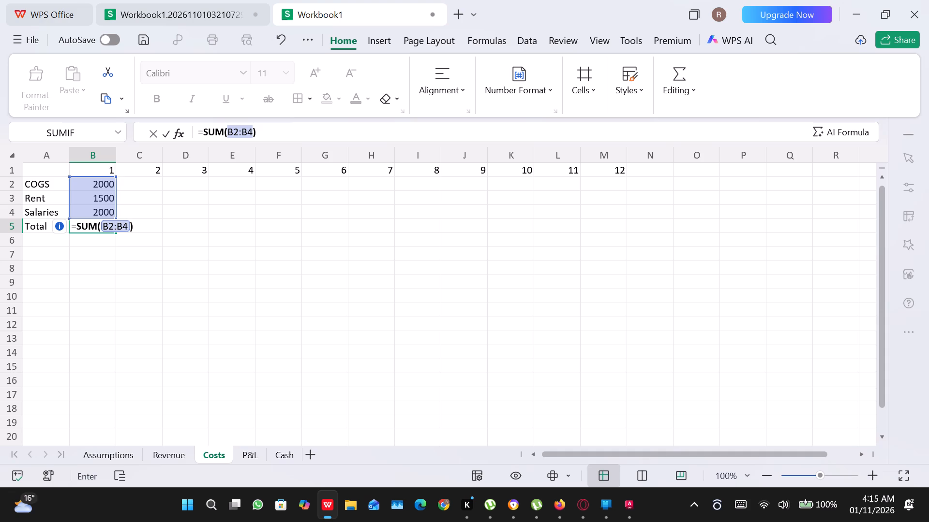
{"action": "key", "text": "Return"}
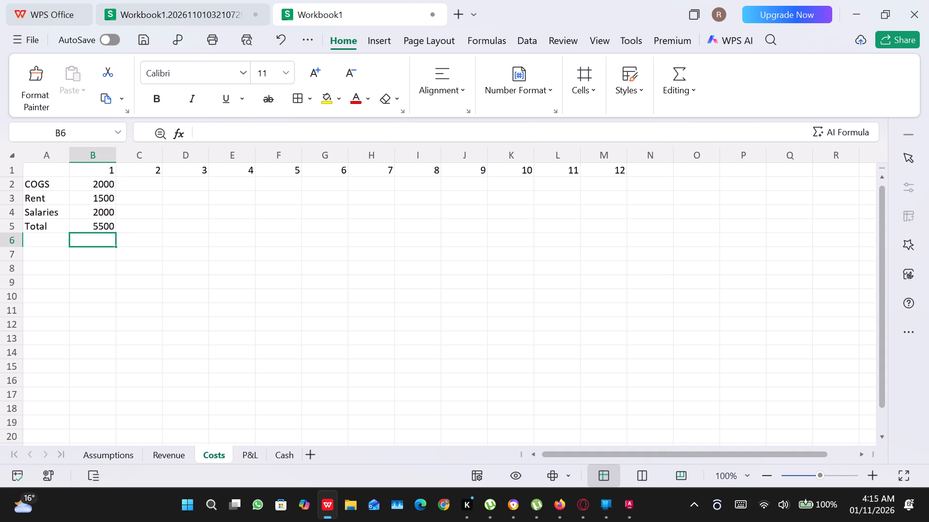
Fill the first month's COGS formula in cell B2 of the Costs sheet across to month 12 in column M.
{"action": "left_click", "coordinate": [88, 184]}
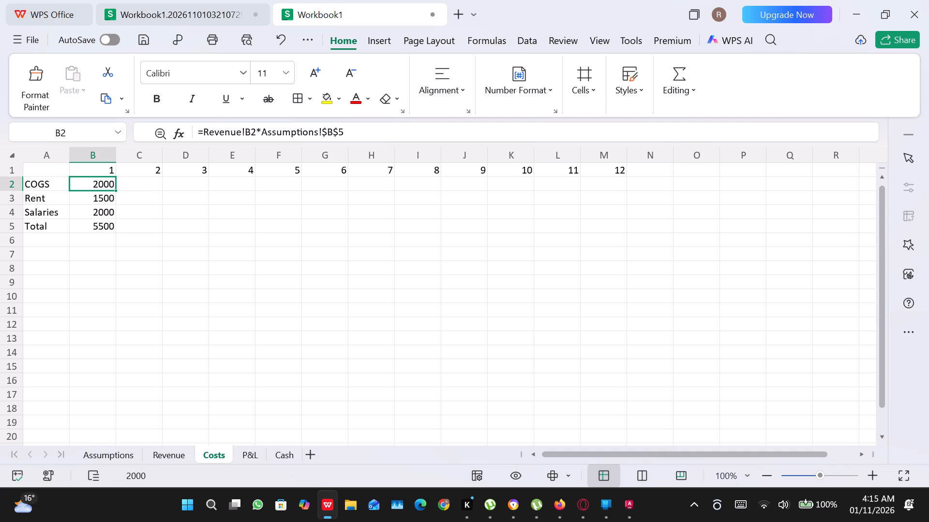
{"action": "left_click_drag", "start_coordinate": [116, 190], "coordinate": [285, 208]}
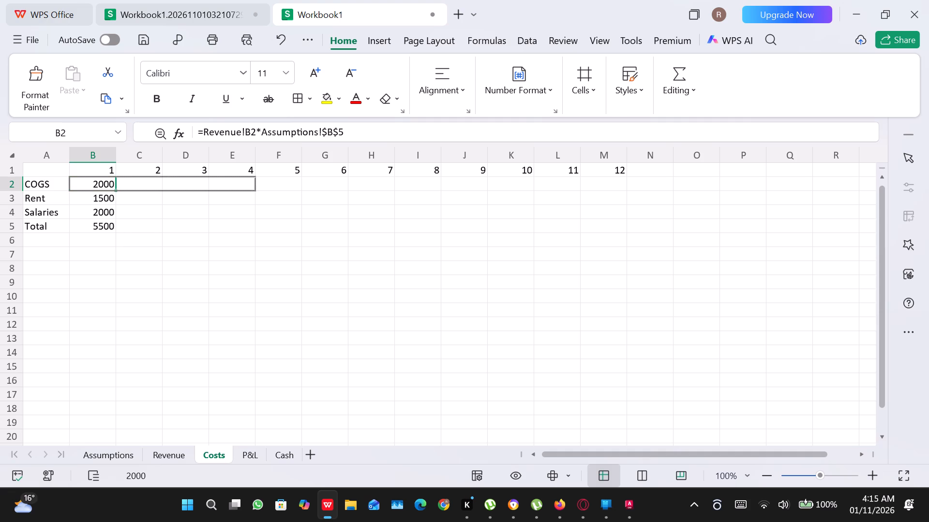
{"action": "left_click_drag", "start_coordinate": [285, 208], "coordinate": [579, 240]}
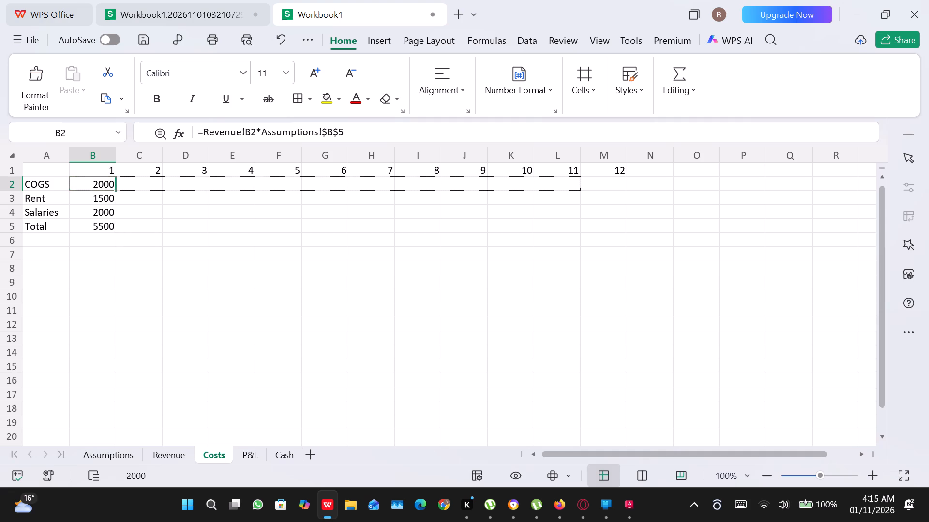
{"action": "left_click_drag", "start_coordinate": [579, 240], "coordinate": [621, 218]}
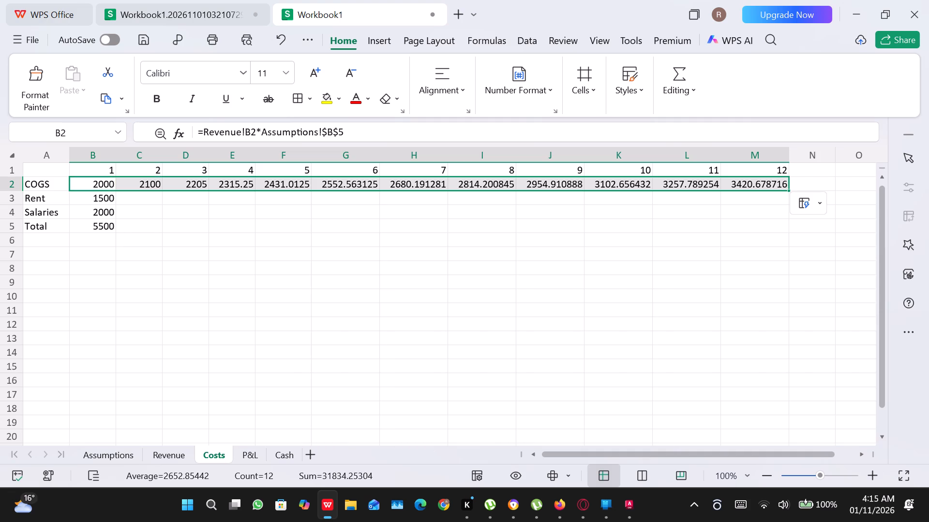
Fill the Rent formula in cell B3 across row 3 to month 12 in column M.
{"action": "left_click", "coordinate": [94, 201]}
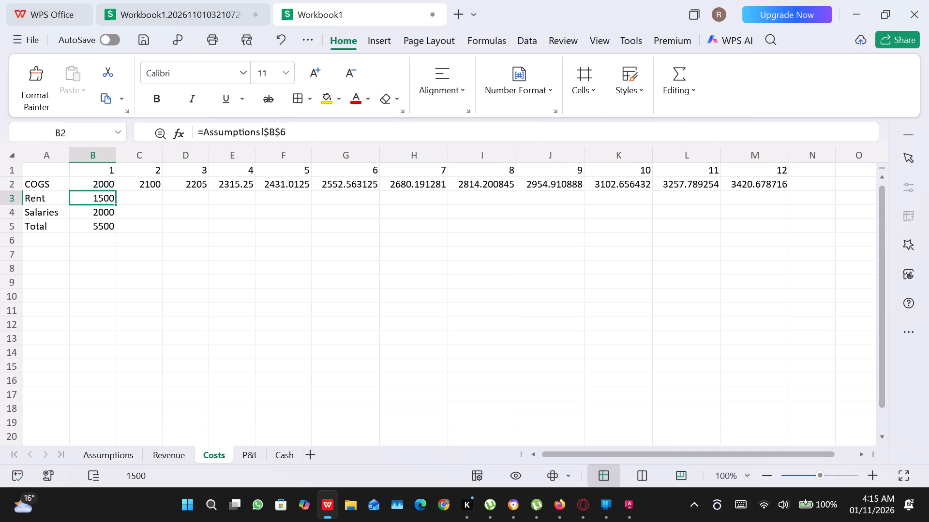
{"action": "left_click_drag", "start_coordinate": [116, 205], "coordinate": [285, 190]}
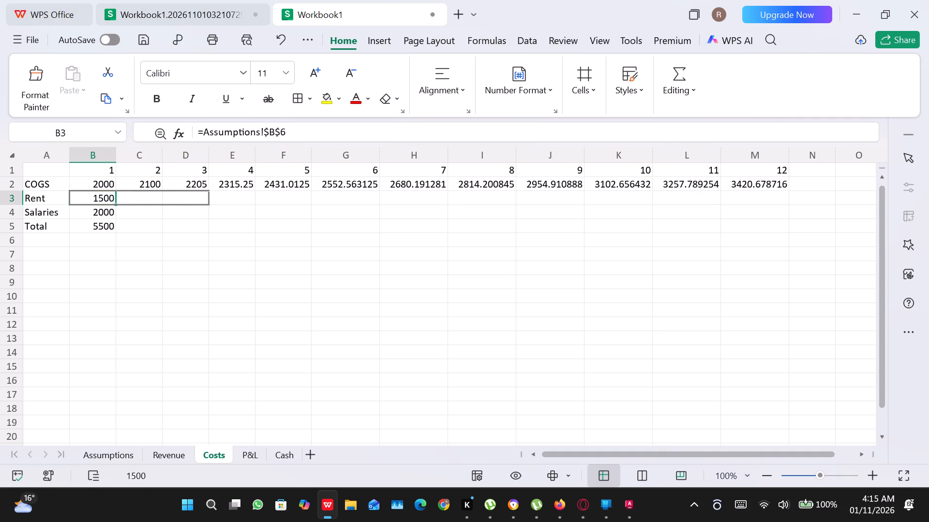
{"action": "left_click_drag", "start_coordinate": [285, 190], "coordinate": [625, 190]}
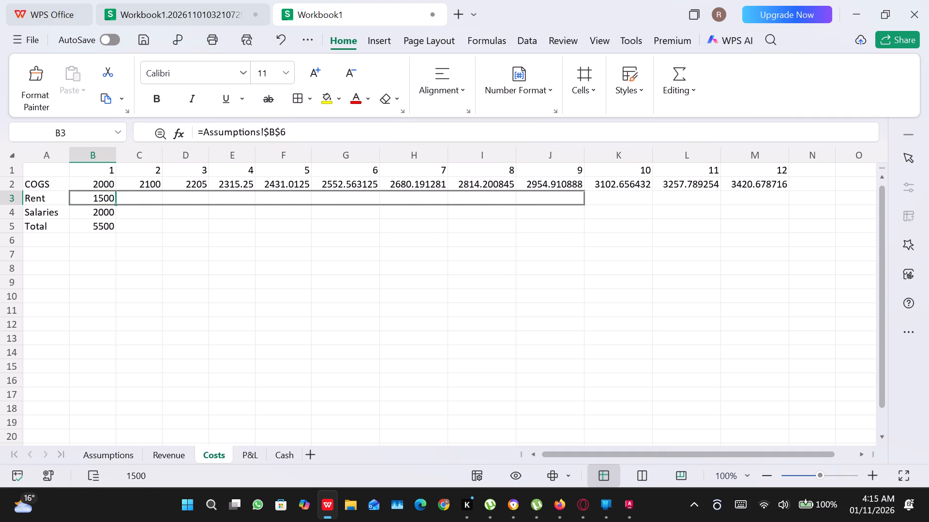
{"action": "left_click_drag", "start_coordinate": [625, 190], "coordinate": [794, 190]}
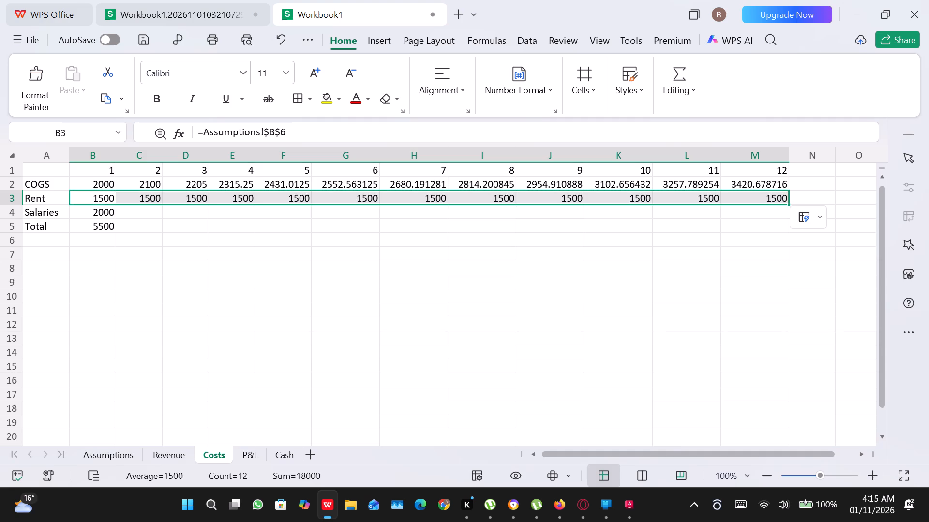
Fill the Salaries formula in cell B4 across row 4 to month 12 in column M.
{"action": "left_click", "coordinate": [107, 214]}
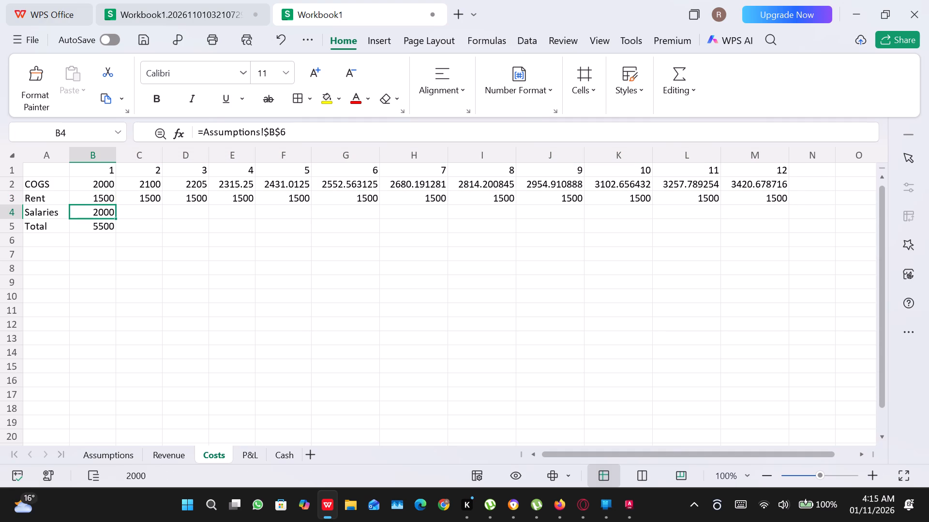
{"action": "left_click_drag", "start_coordinate": [115, 219], "coordinate": [497, 197]}
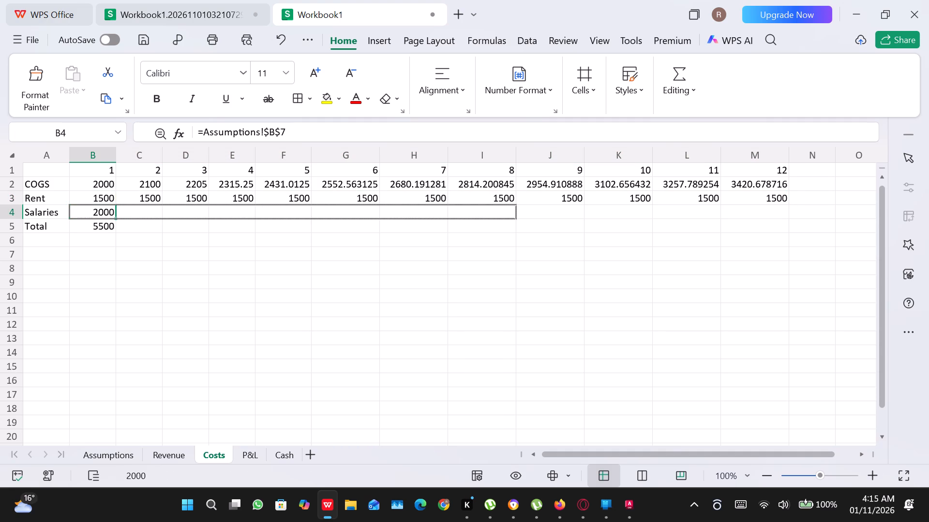
{"action": "left_click_drag", "start_coordinate": [497, 197], "coordinate": [664, 220]}
{"action": "left_click_drag", "start_coordinate": [664, 220], "coordinate": [793, 220]}
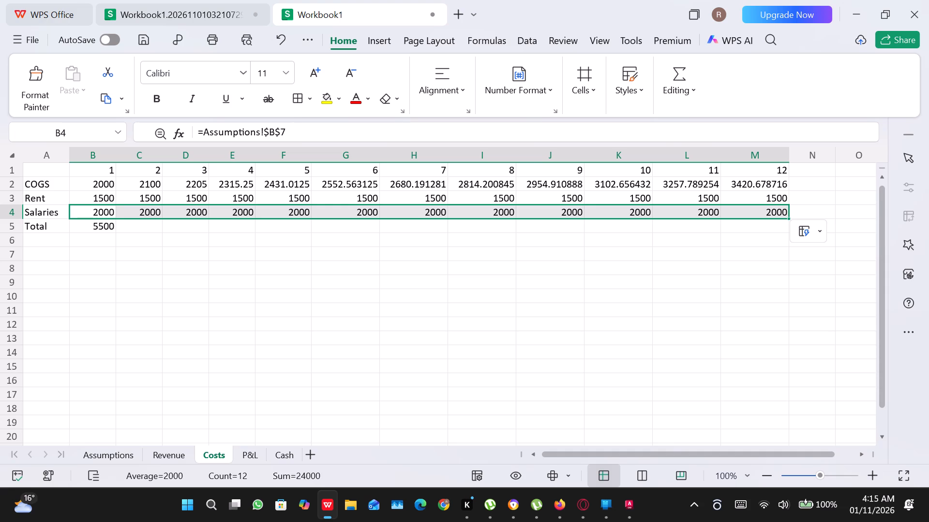
Fill the Total formula in cell B5 across row 5 to month 12 in column M.
{"action": "left_click", "coordinate": [108, 229]}
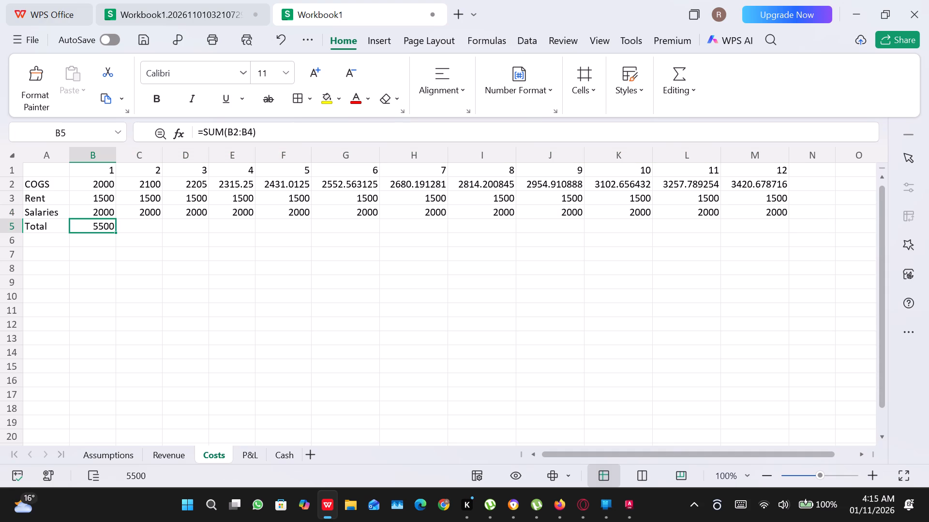
{"action": "left_click_drag", "start_coordinate": [116, 232], "coordinate": [546, 219]}
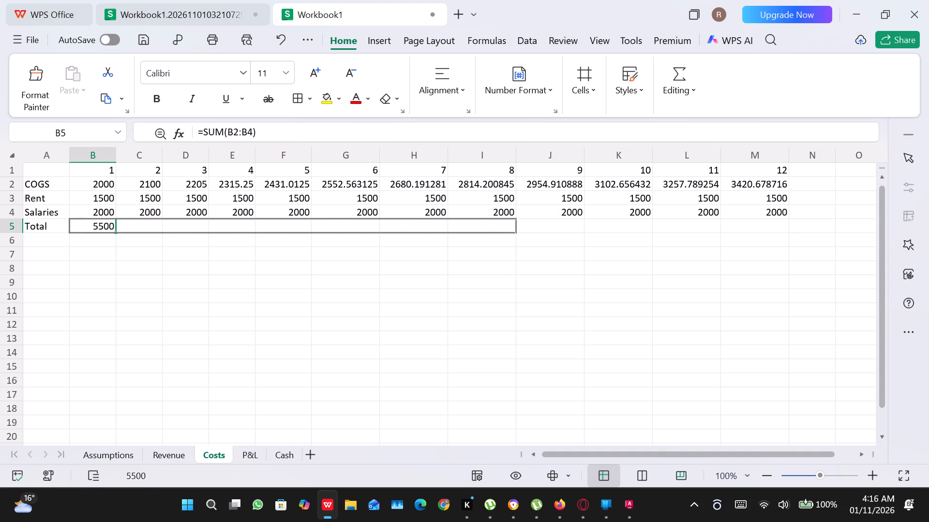
{"action": "left_click_drag", "start_coordinate": [546, 219], "coordinate": [790, 223]}
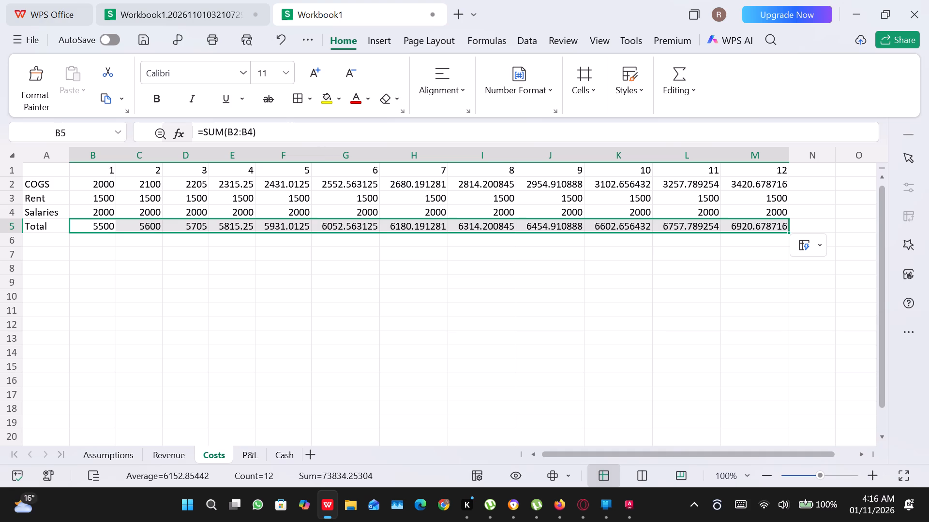
Open the P&L sheet.
{"action": "left_click", "coordinate": [258, 459]}
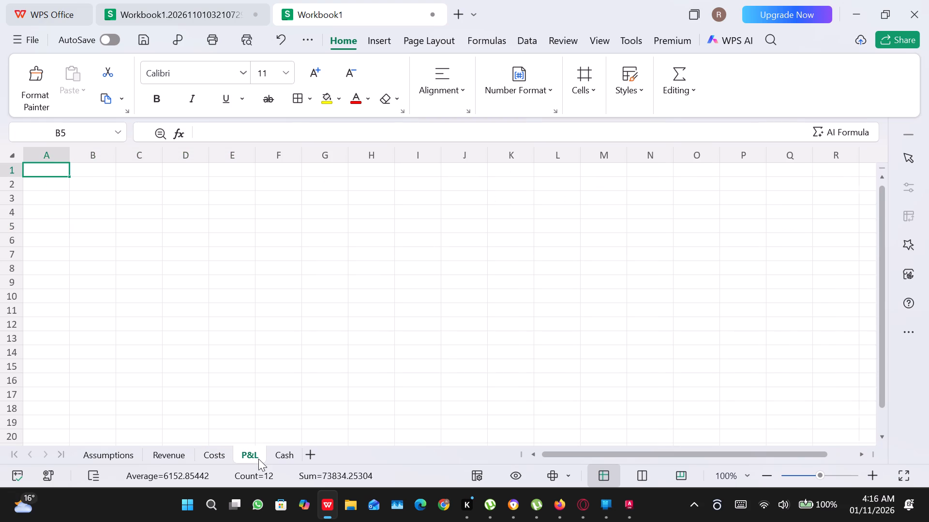
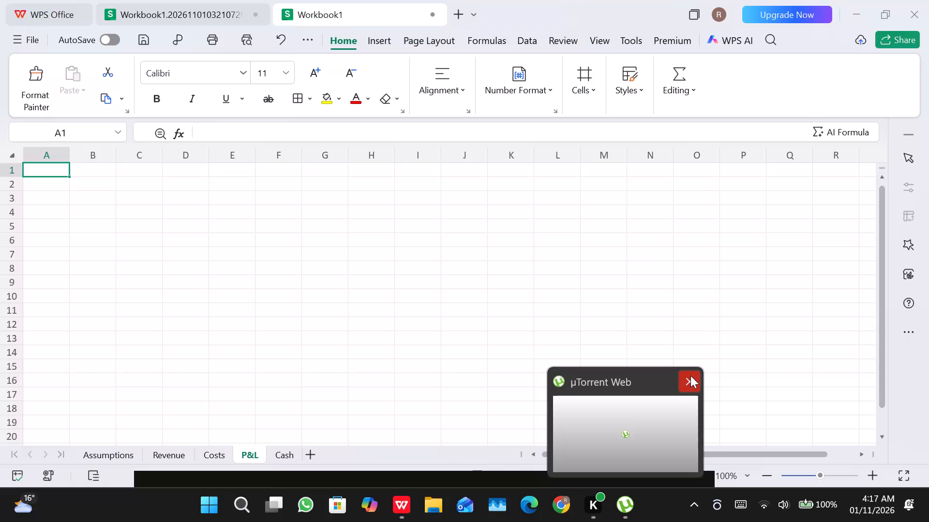
Enter the formula =Revenue!B1 in cell B1 of the P&L sheet to link the first month number.
{"action": "left_click", "coordinate": [573, 365]}
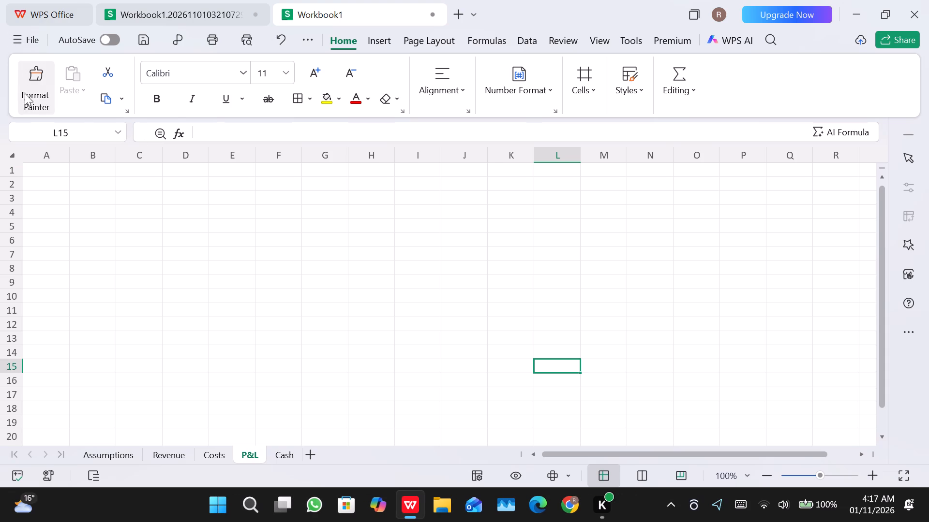
{"action": "left_click", "coordinate": [97, 166]}
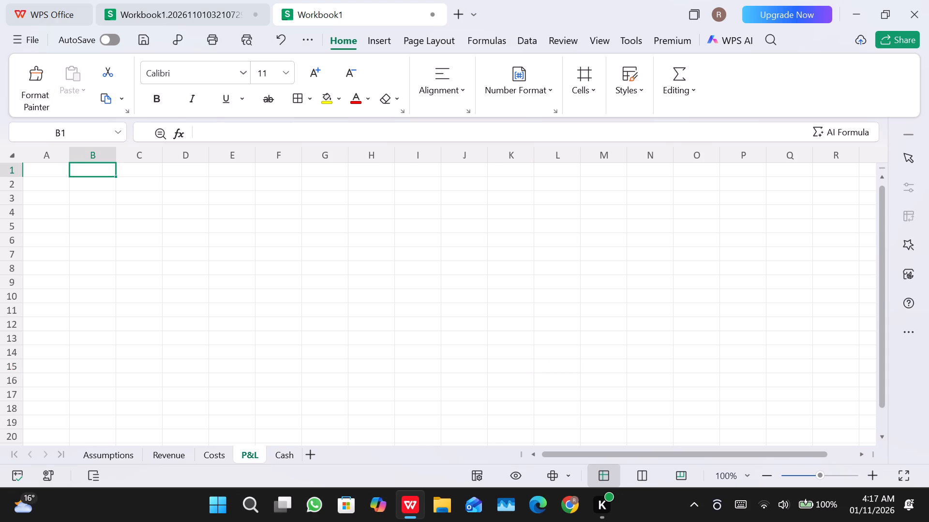
{"action": "key", "text": "equal"}
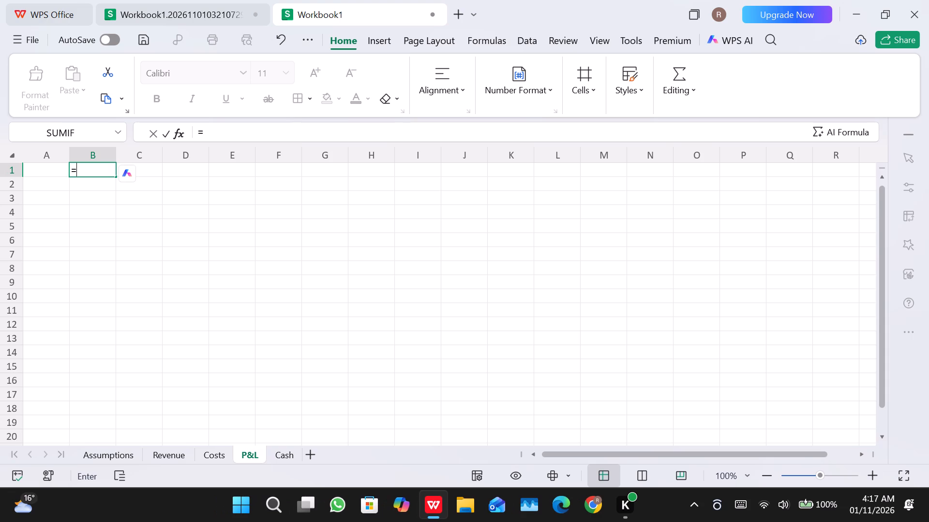
{"action": "key", "text": "shift+r"}
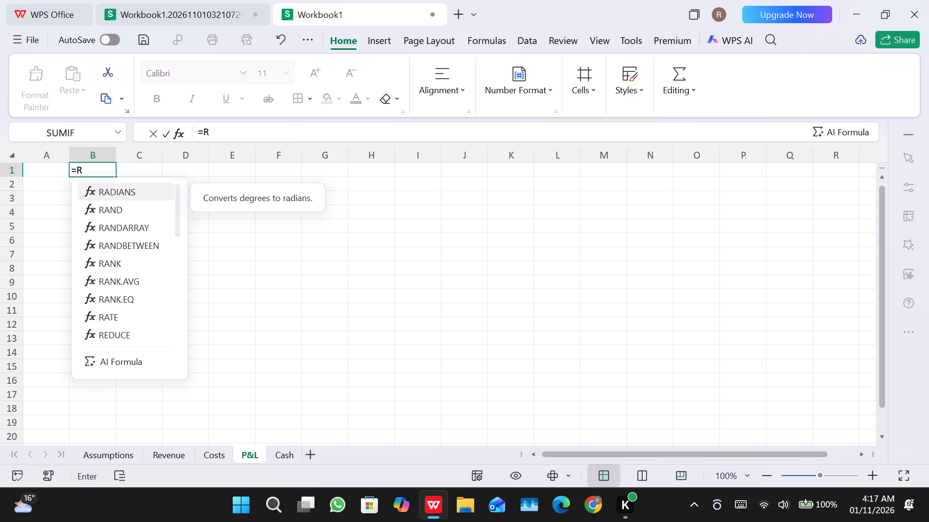
{"action": "type", "text": "even"}
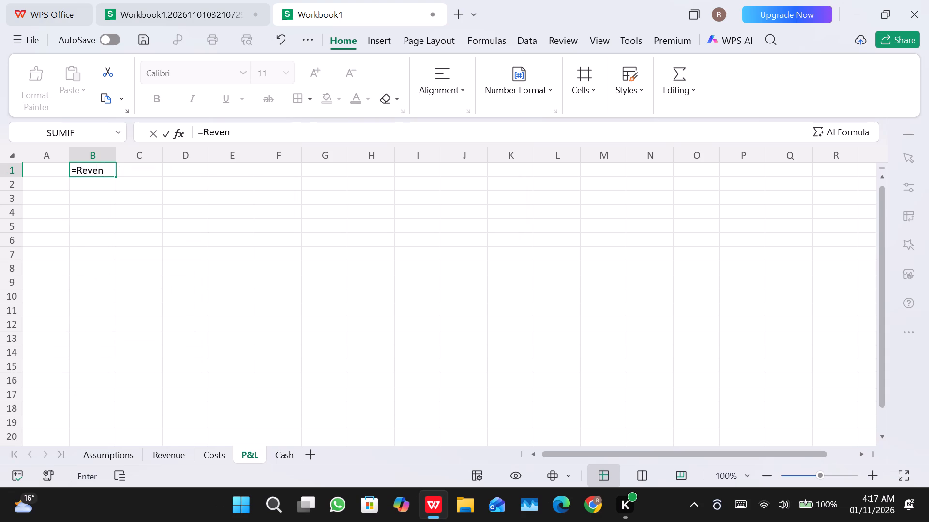
{"action": "type", "text": "ue"}
{"action": "key", "text": "shift+exclam"}
{"action": "key", "text": "shift+b"}
{"action": "key", "text": "1"}
{"action": "key", "text": "Return"}
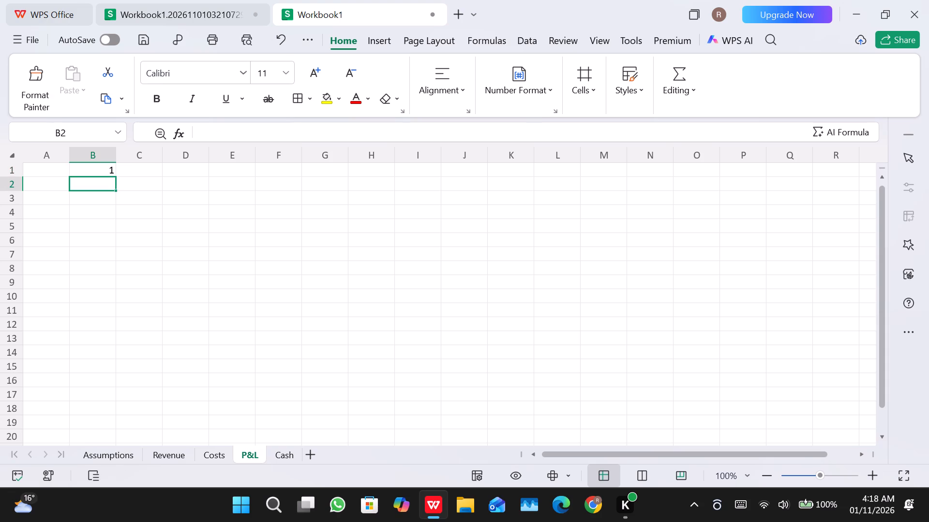
Enter the column heading Total in cell N1 of the P&L sheet.
{"action": "left_click", "coordinate": [654, 168]}
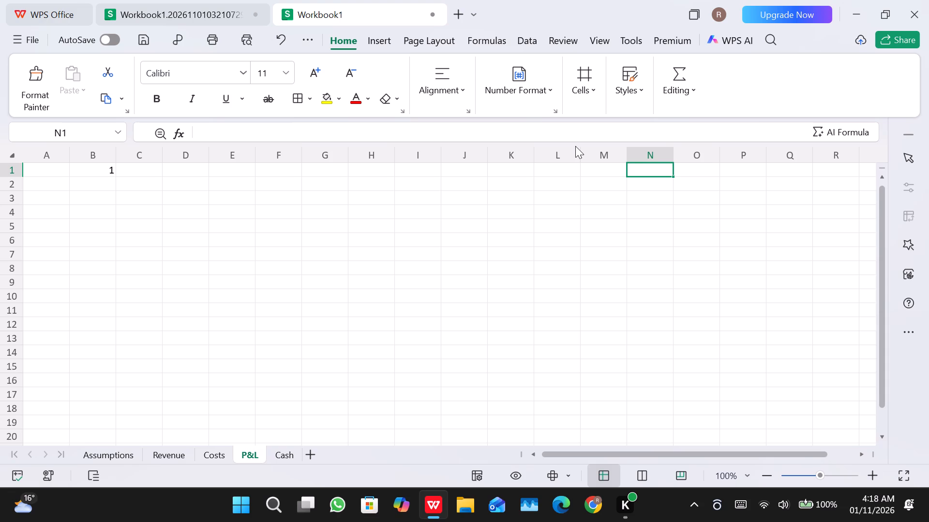
{"action": "key", "text": "shift+t"}
{"action": "key", "text": "o"}
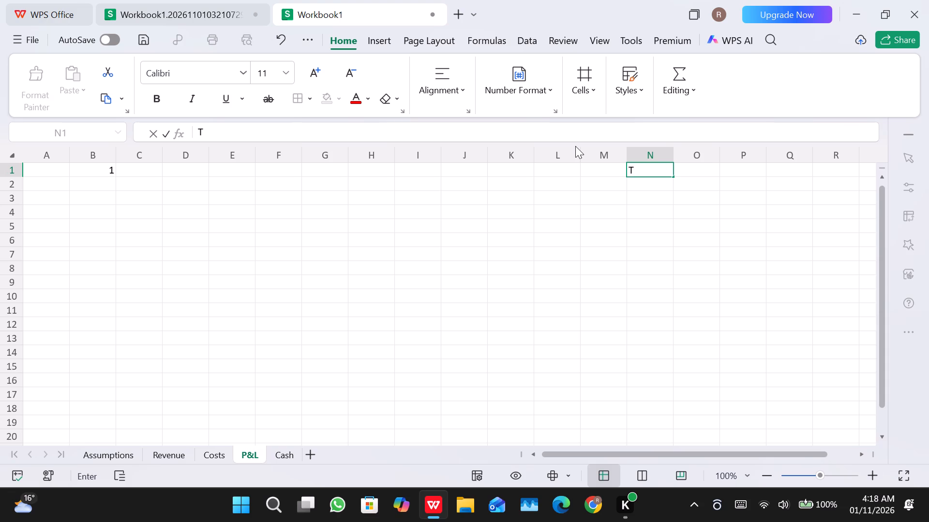
{"action": "type", "text": "ta"}
{"action": "key", "text": "l"}
Fill the month formula in cell B1 across row 1 to column M.
{"action": "left_click", "coordinate": [99, 174]}
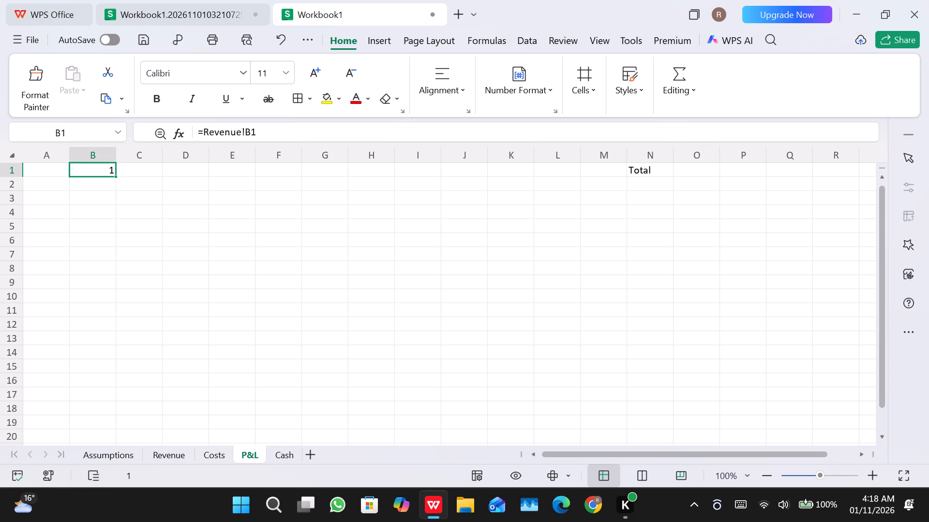
{"action": "left_click_drag", "start_coordinate": [115, 175], "coordinate": [484, 161]}
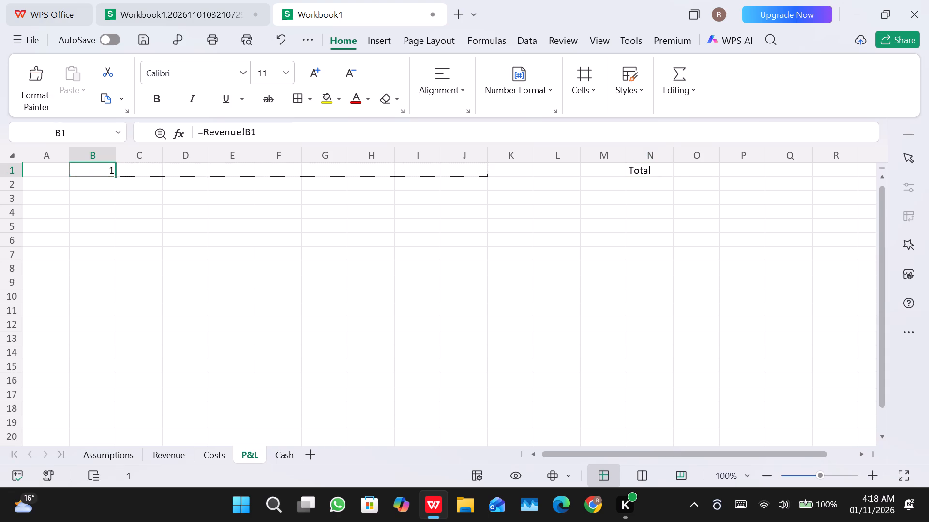
{"action": "left_click_drag", "start_coordinate": [484, 161], "coordinate": [570, 162]}
{"action": "left_click_drag", "start_coordinate": [570, 162], "coordinate": [647, 168]}
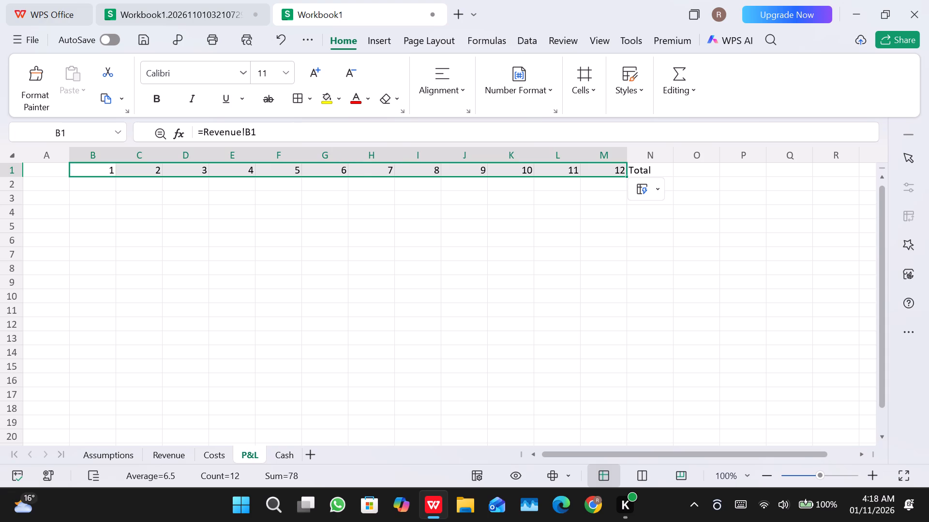
Enter the row label "Revnue" in cell A2.
{"action": "left_click", "coordinate": [47, 181]}
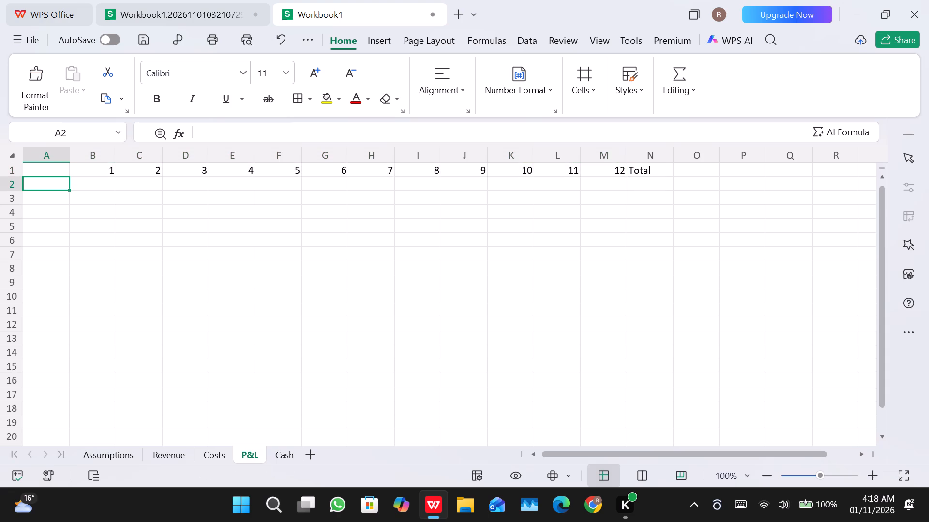
{"action": "type", "text": "Re"}
{"action": "key", "text": "v"}
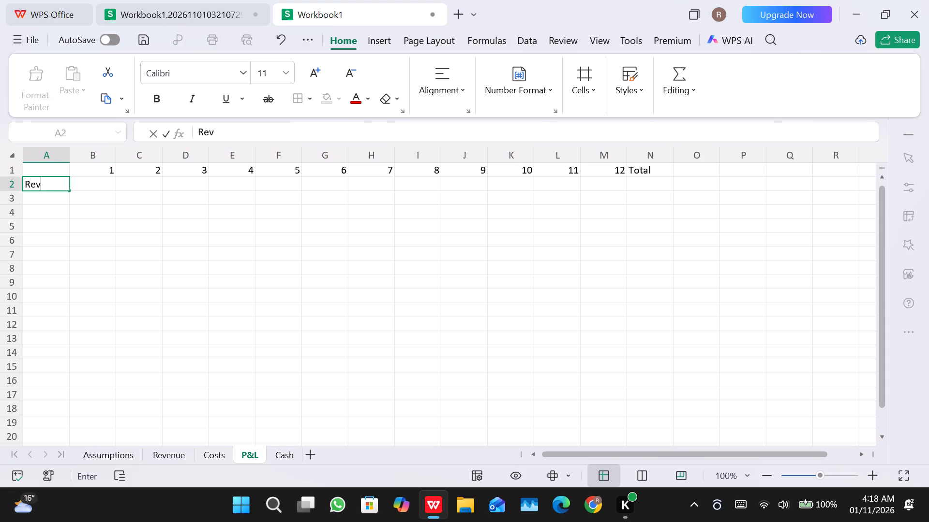
{"action": "type", "text": "nu"}
{"action": "key", "text": "e"}
Enter the formula =Revenue!B4 in cell B2, checking the Revenue sheet for the row to reference.
{"action": "left_click", "coordinate": [95, 182]}
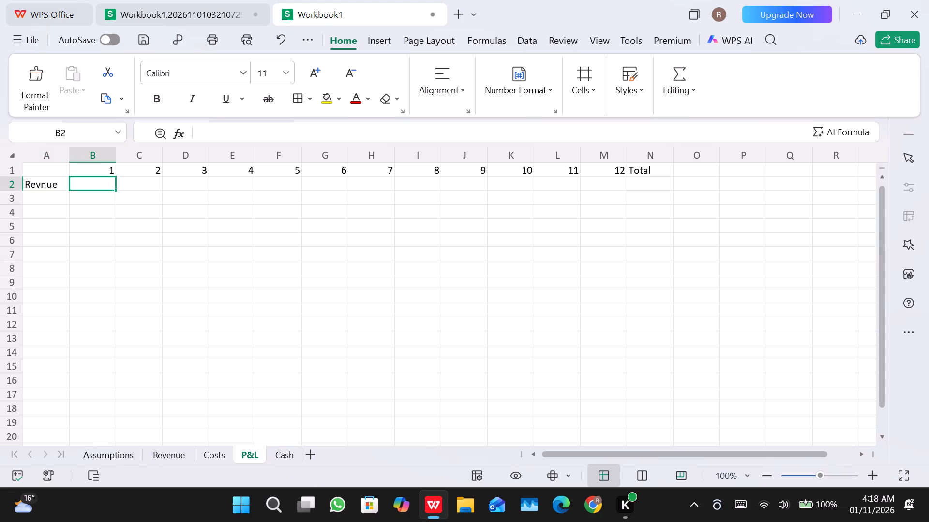
{"action": "key", "text": "equal"}
{"action": "type", "text": "Reve"}
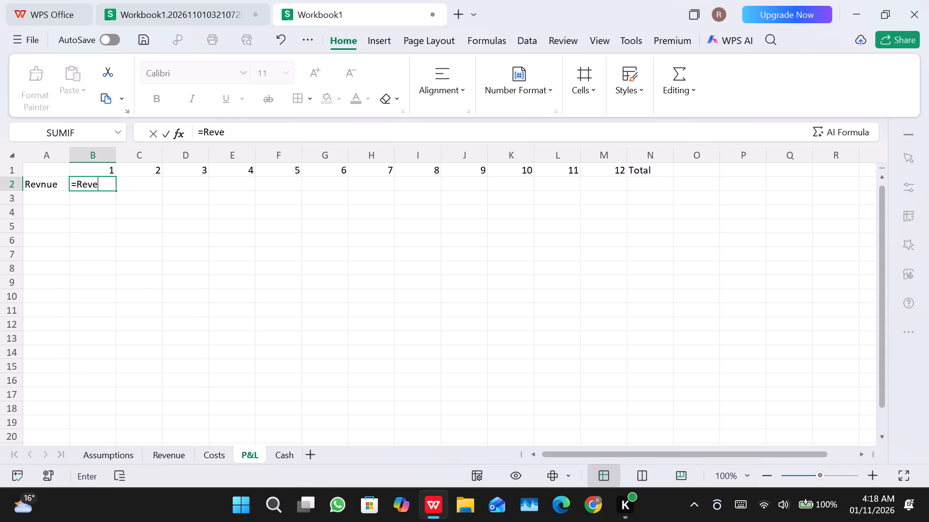
{"action": "key", "text": "n"}
{"action": "type", "text": "ue"}
{"action": "left_click", "coordinate": [163, 452]}
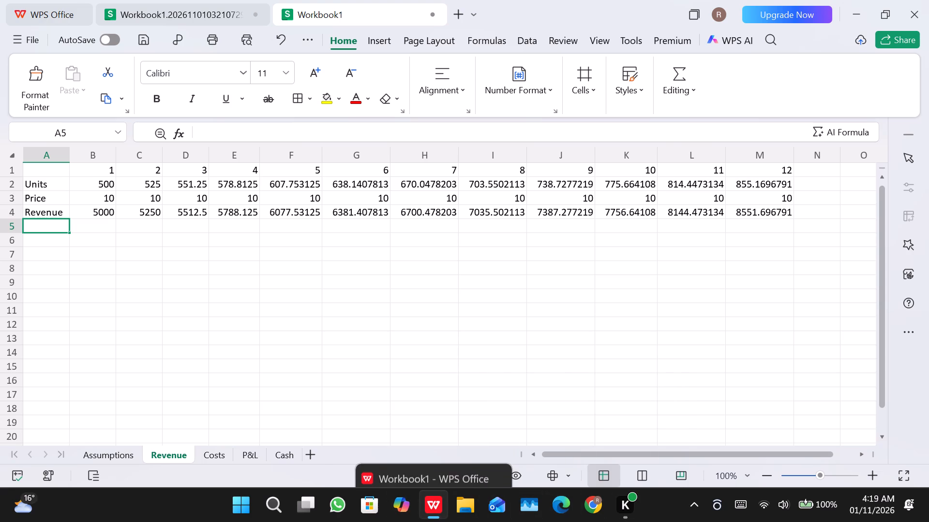
{"action": "left_click", "coordinate": [240, 449]}
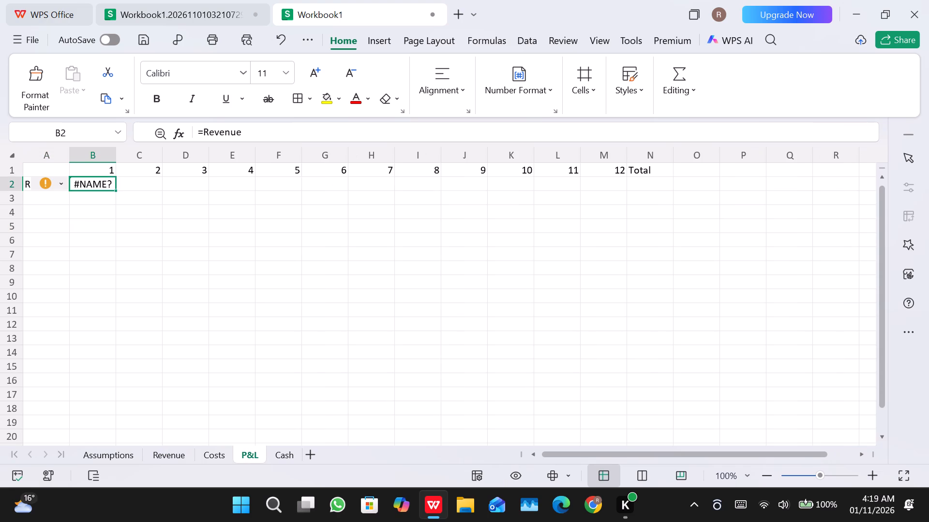
{"action": "left_click", "coordinate": [102, 188]}
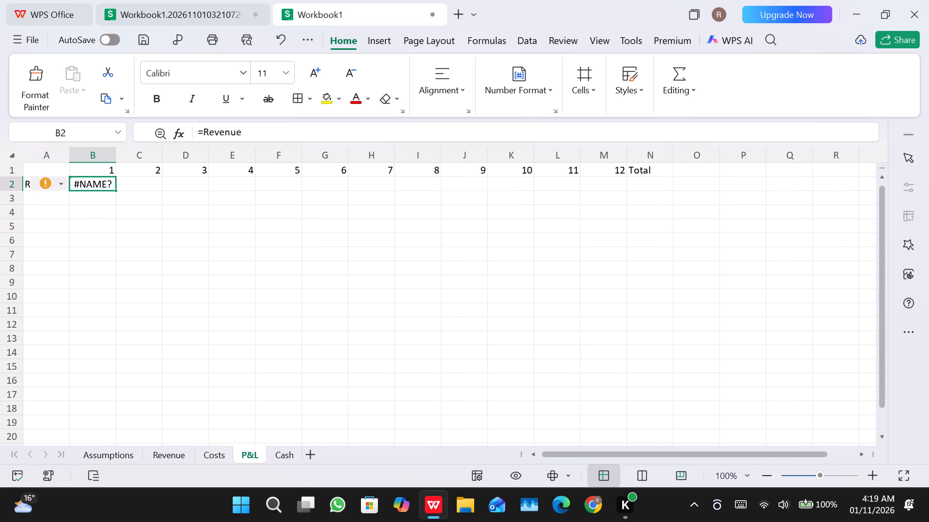
{"action": "double_click", "coordinate": [104, 183]}
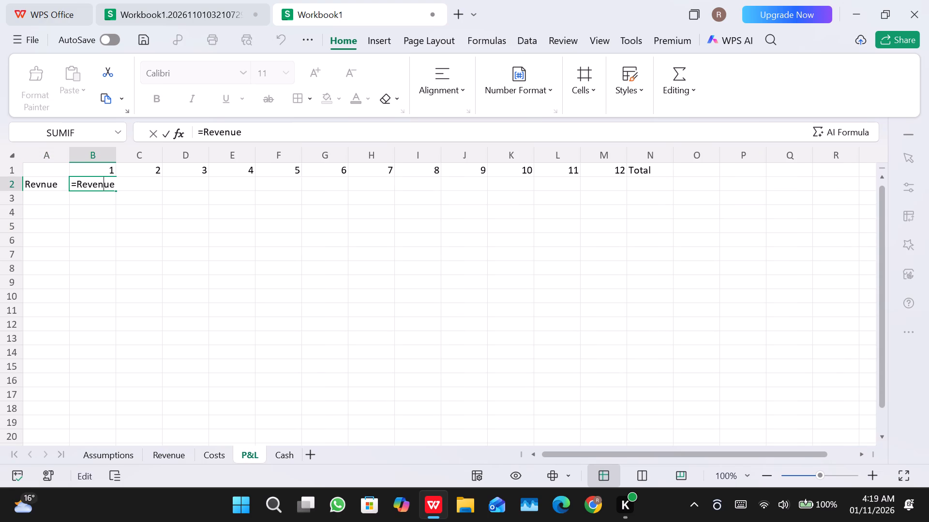
{"action": "left_click", "coordinate": [114, 183]}
{"action": "key", "text": "shift+exclam"}
{"action": "key", "text": "shift+b"}
{"action": "key", "text": "4"}
{"action": "key", "text": "Return"}
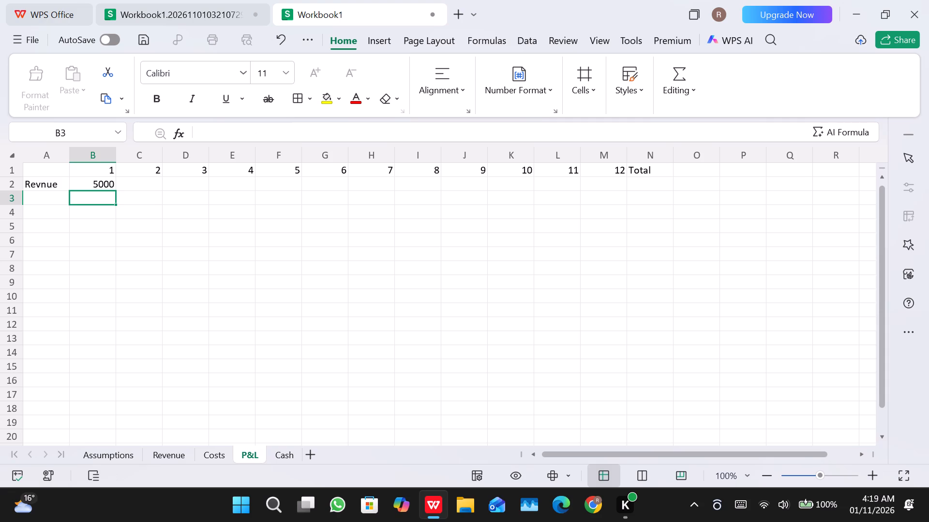
Correct the misspelled row label in cell A2 of the P&L sheet to "Revenue".
{"action": "left_click", "coordinate": [47, 193]}
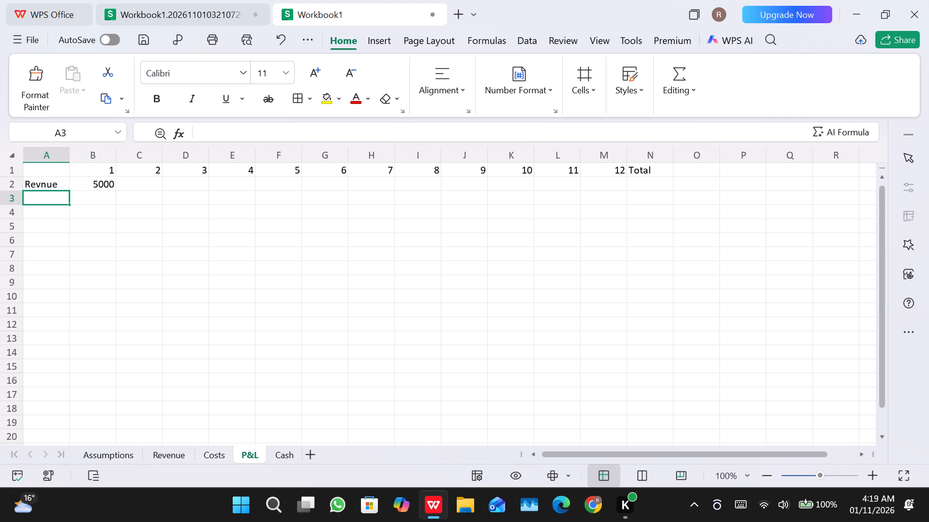
{"action": "left_click", "coordinate": [45, 183]}
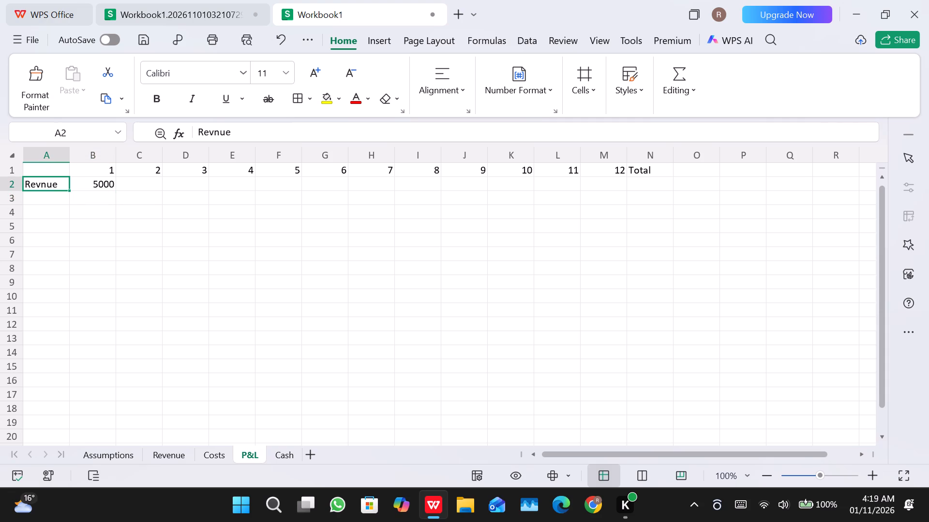
{"action": "double_click", "coordinate": [39, 183]}
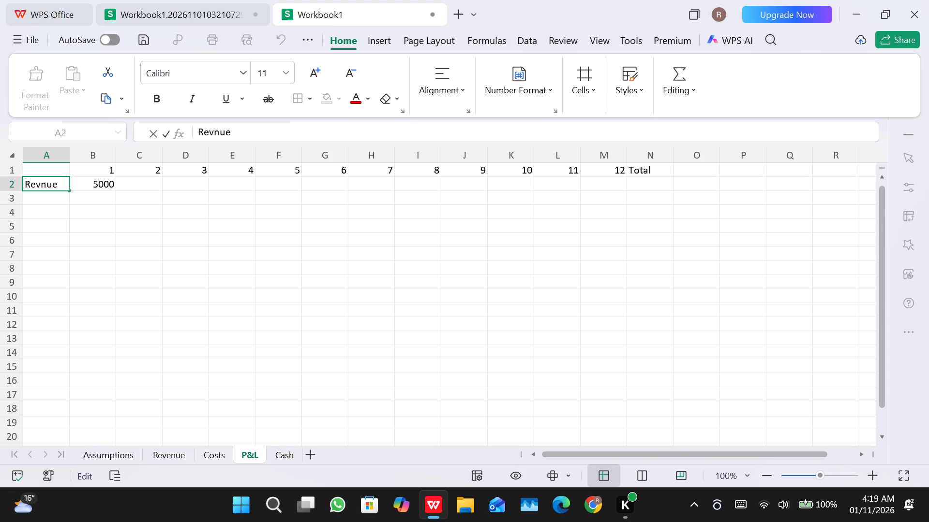
{"action": "key", "text": "e"}
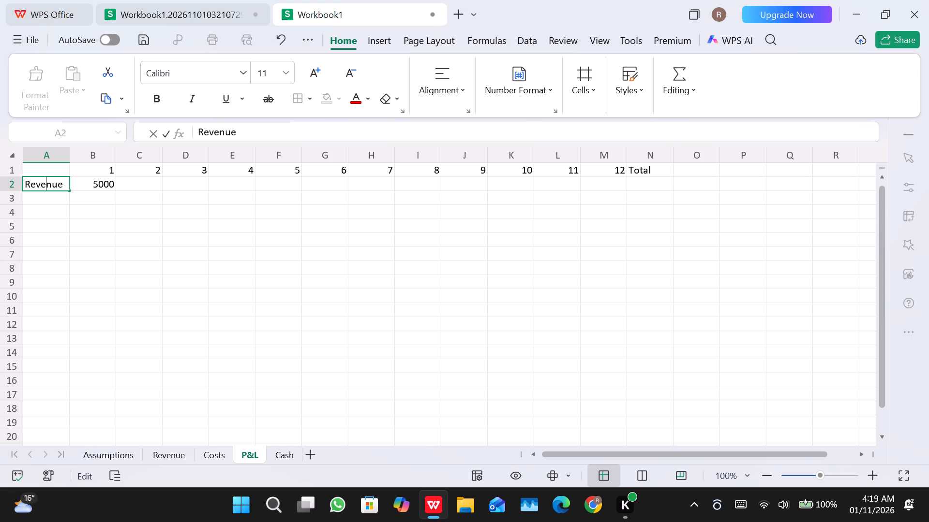
Enter the row label "COGS" in cell A3.
{"action": "left_click", "coordinate": [45, 194]}
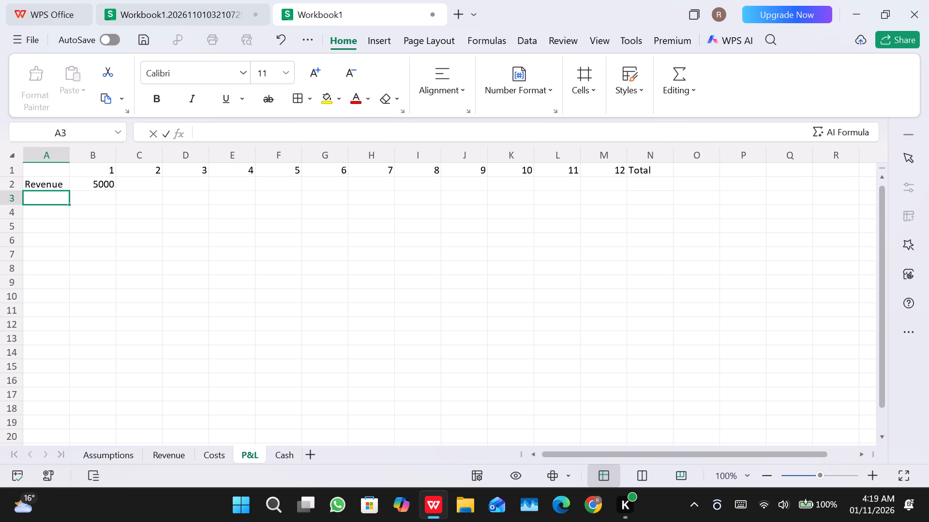
{"action": "key", "text": "shift+c"}
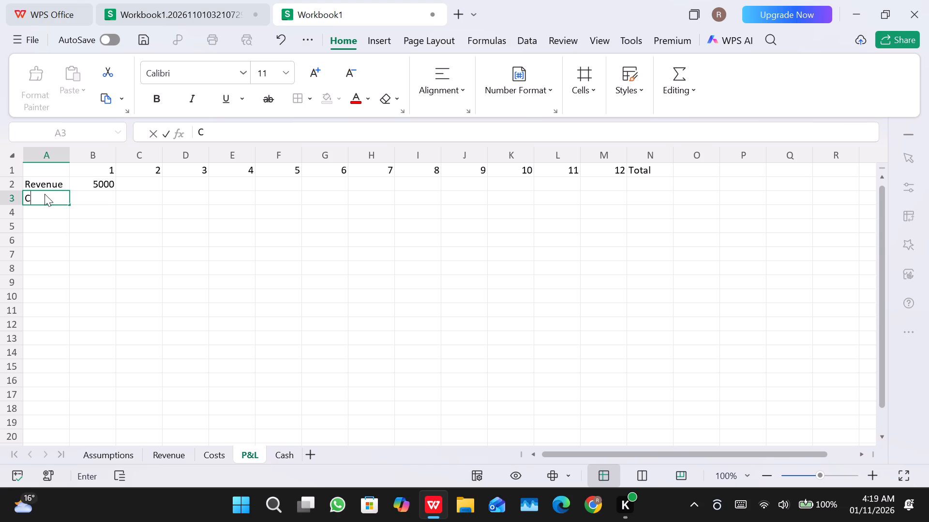
{"action": "key", "text": "shift+o"}
{"action": "type", "text": "GS"}
Enter the formula =Costs!B2 in cell B3 to link the month 1 COGS to the Costs sheet.
{"action": "left_click", "coordinate": [87, 194]}
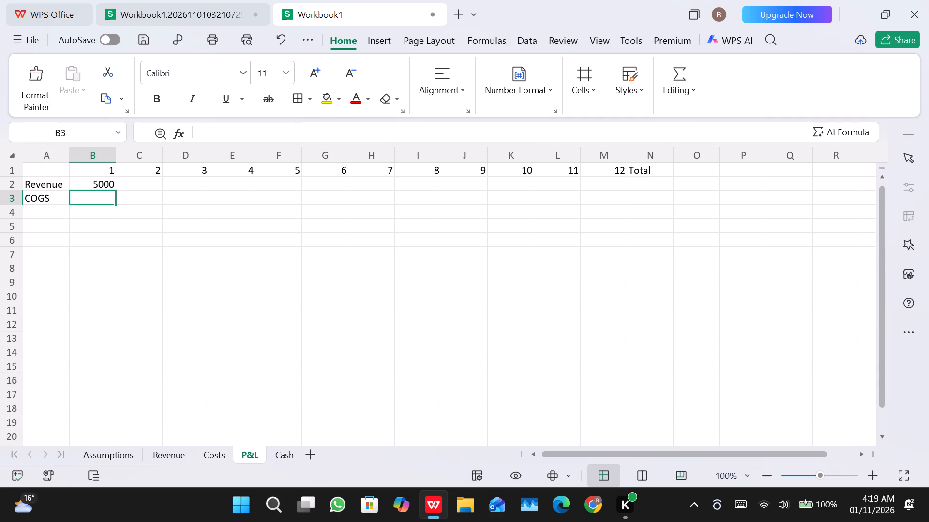
{"action": "key", "text": "shift+plus"}
{"action": "key", "text": "BackSpace"}
{"action": "key", "text": "equal"}
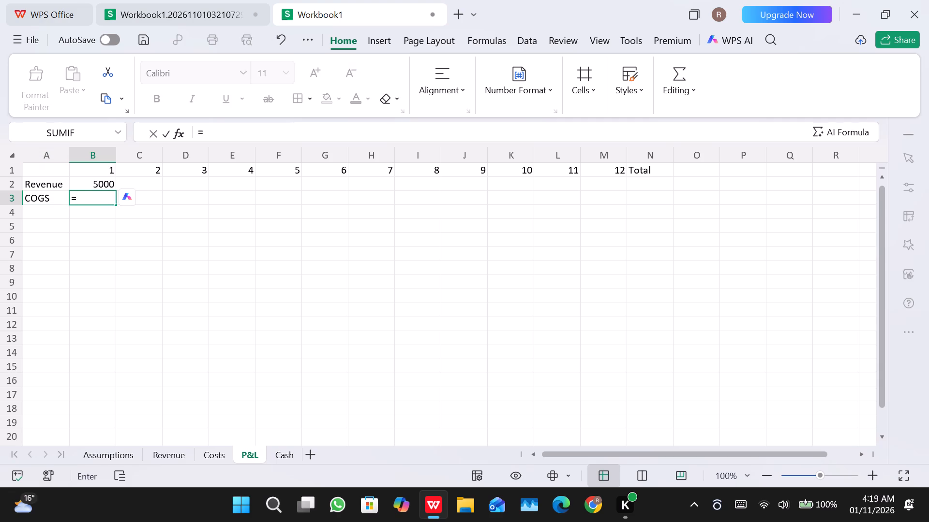
{"action": "key", "text": "shift+c"}
{"action": "type", "text": "osts"}
{"action": "key", "text": "shift+exclam"}
{"action": "type", "text": "B12"}
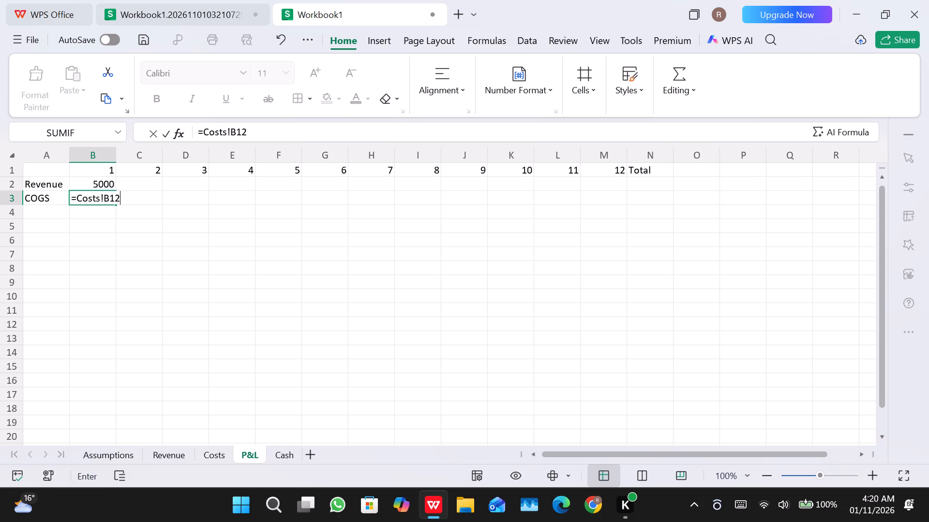
{"action": "key", "text": "BackSpace"}
{"action": "key", "text": "BackSpace"}
{"action": "key", "text": "2"}
{"action": "key", "text": "Return"}
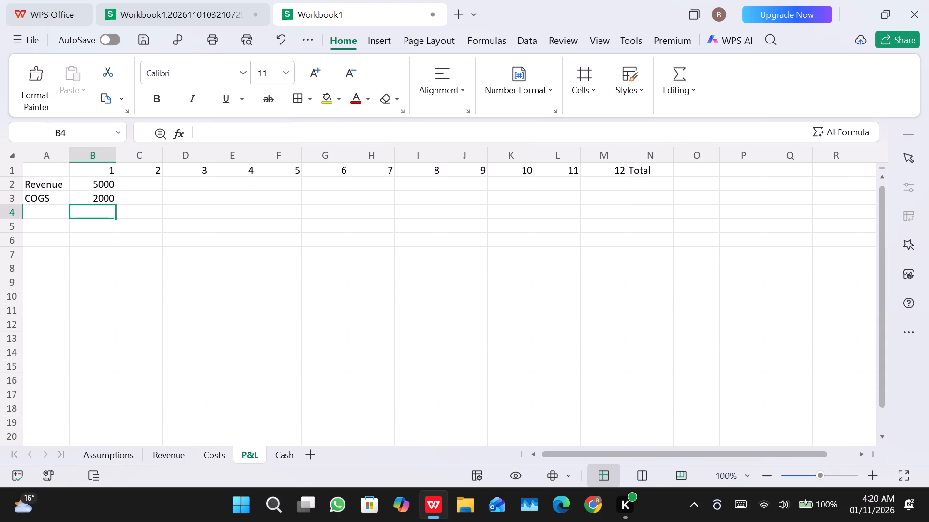
Enter the row label "Gross Profits" in cell A4.
{"action": "left_click", "coordinate": [38, 209]}
{"action": "key", "text": "shift+b"}
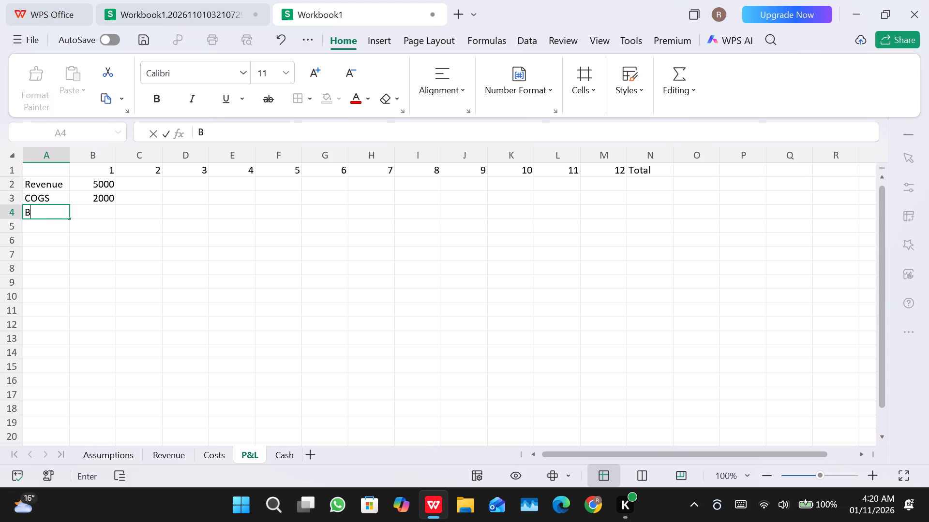
{"action": "type", "text": "ross"}
{"action": "key", "text": "backslash"}
{"action": "key", "text": "BackSpace"}
{"action": "key", "text": "BackSpace"}
{"action": "key", "text": "BackSpace"}
{"action": "key", "text": "BackSpace"}
{"action": "key", "text": "BackSpace"}
{"action": "key", "text": "BackSpace"}
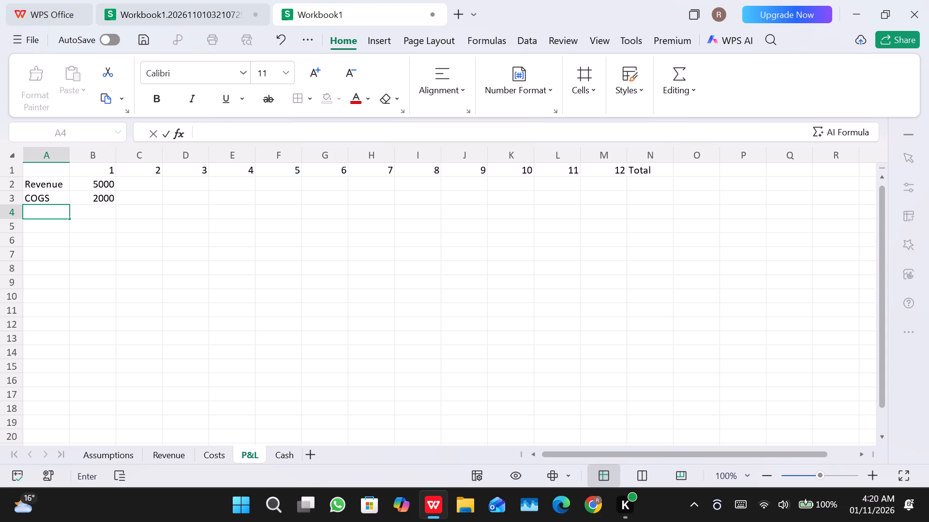
{"action": "type", "text": "G ros"}
{"action": "key", "text": "s"}
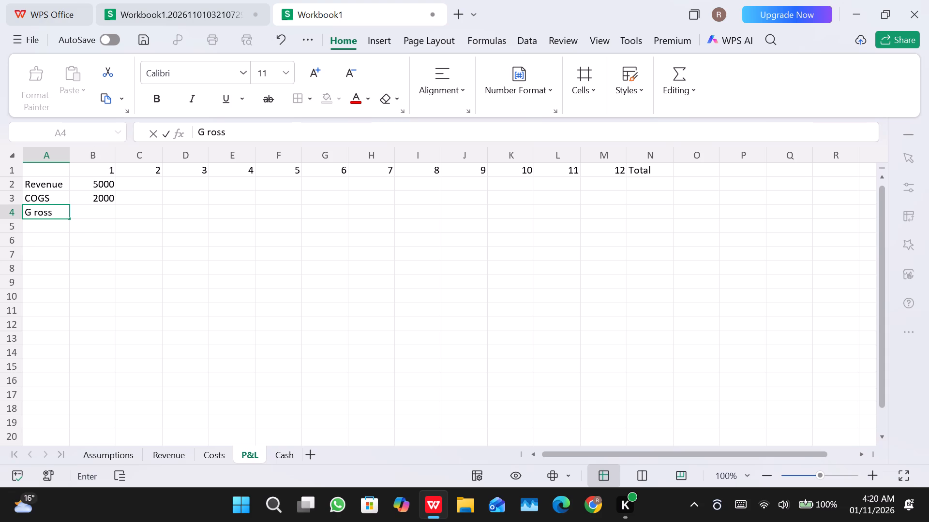
{"action": "left_click", "coordinate": [35, 209]}
{"action": "key", "text": "BackSpace"}
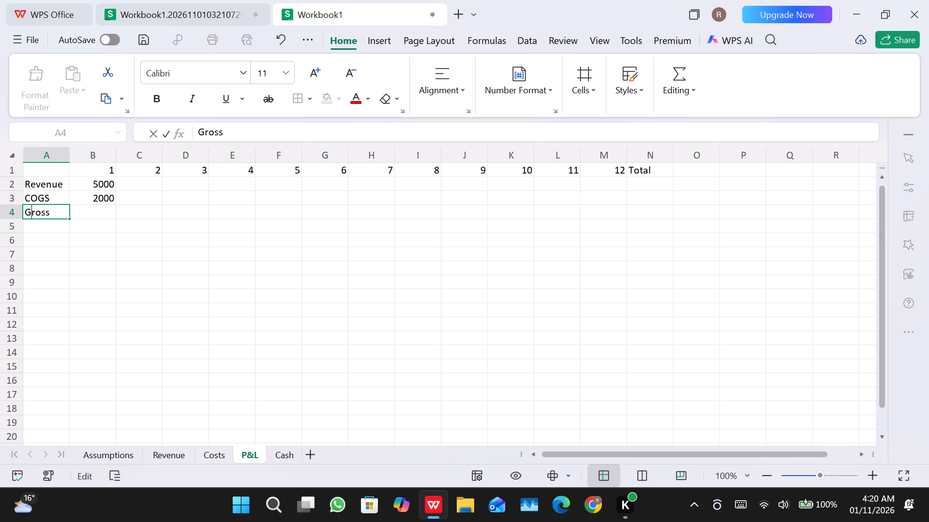
{"action": "left_click", "coordinate": [54, 213]}
{"action": "key", "text": "space"}
{"action": "type", "text": "Pro"}
{"action": "type", "text": "fits"}
{"action": "key", "text": "Return"}
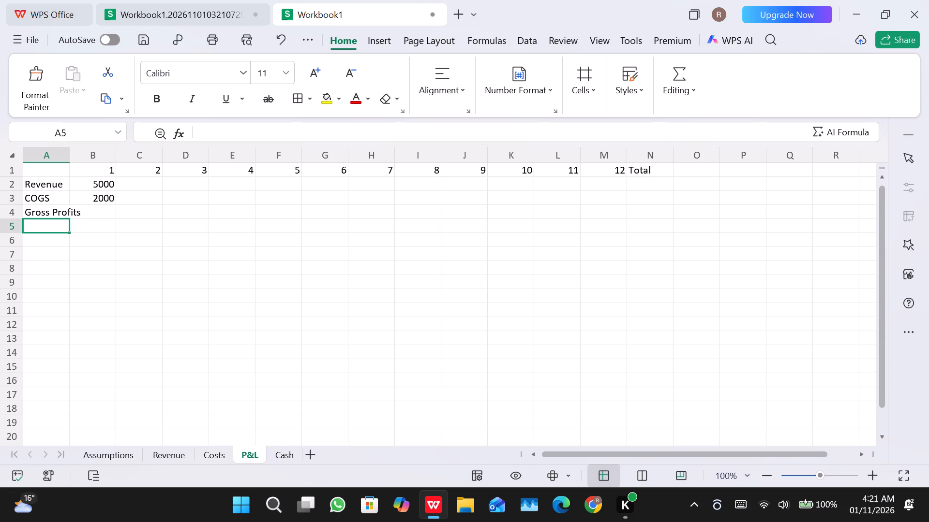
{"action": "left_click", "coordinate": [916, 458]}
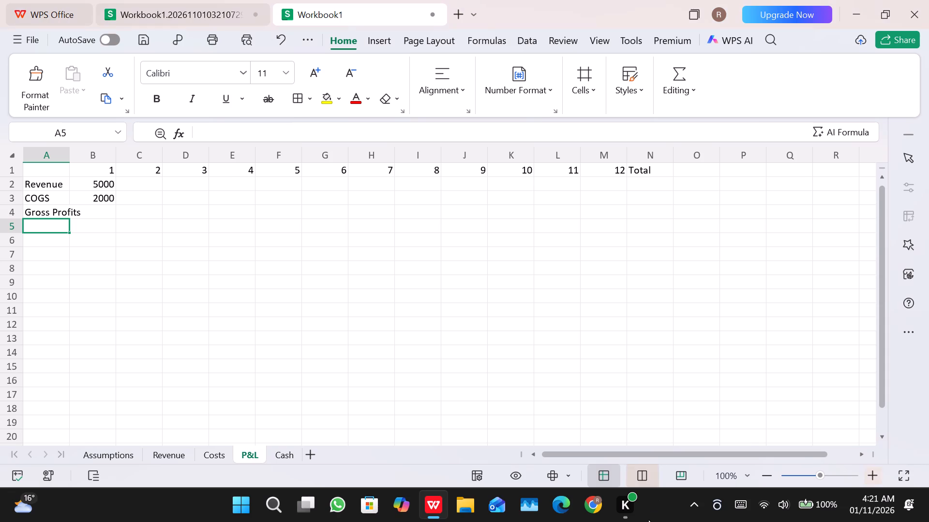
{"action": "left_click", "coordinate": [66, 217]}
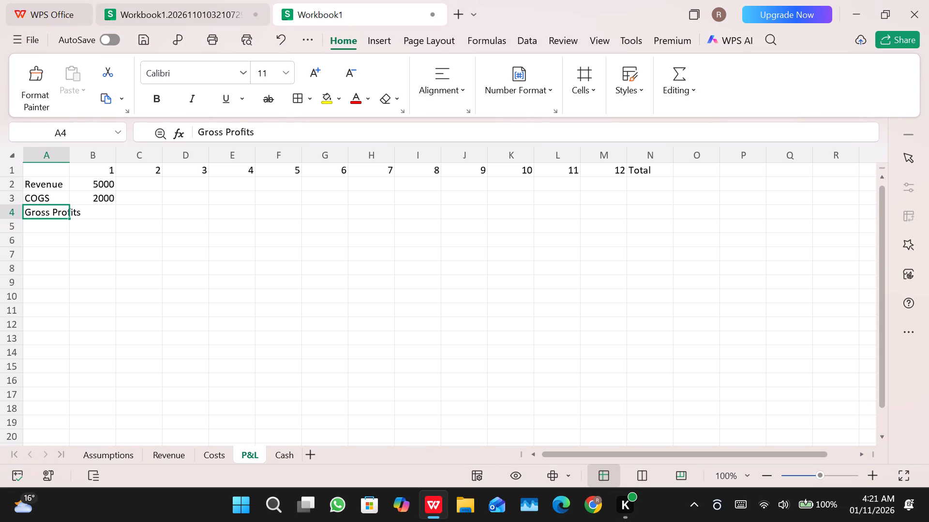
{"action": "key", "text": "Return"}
Enter the formula =B2-B3 in cell B4 to calculate the month 1 gross profit.
{"action": "left_click", "coordinate": [93, 212]}
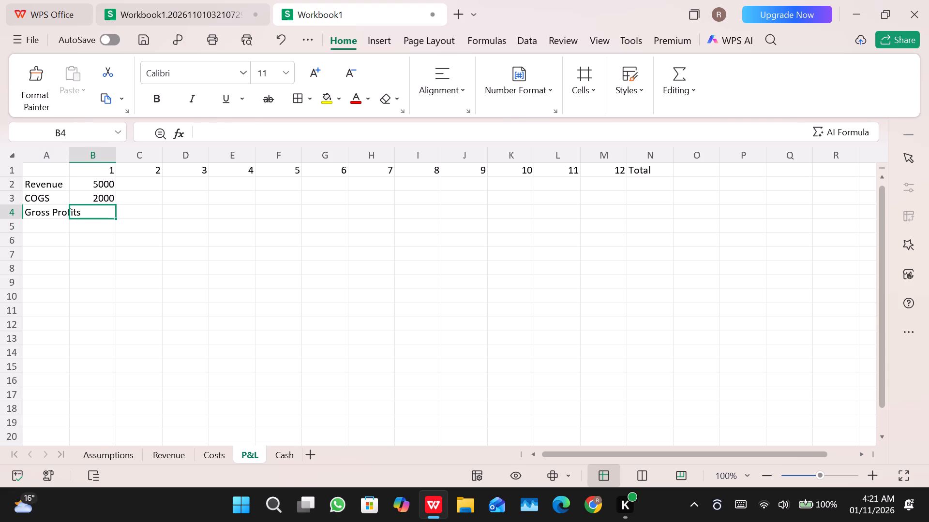
{"action": "key", "text": "shift+plus"}
{"action": "key", "text": "BackSpace"}
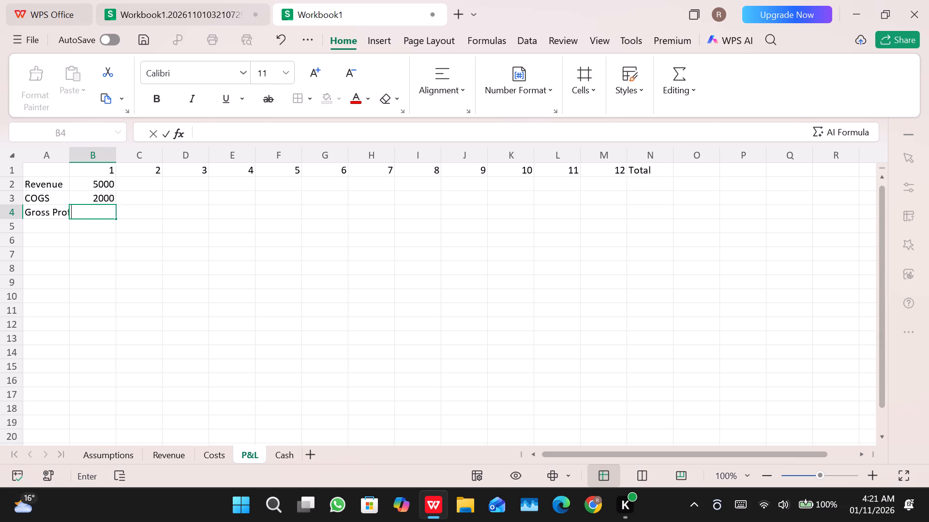
{"action": "key", "text": "equal"}
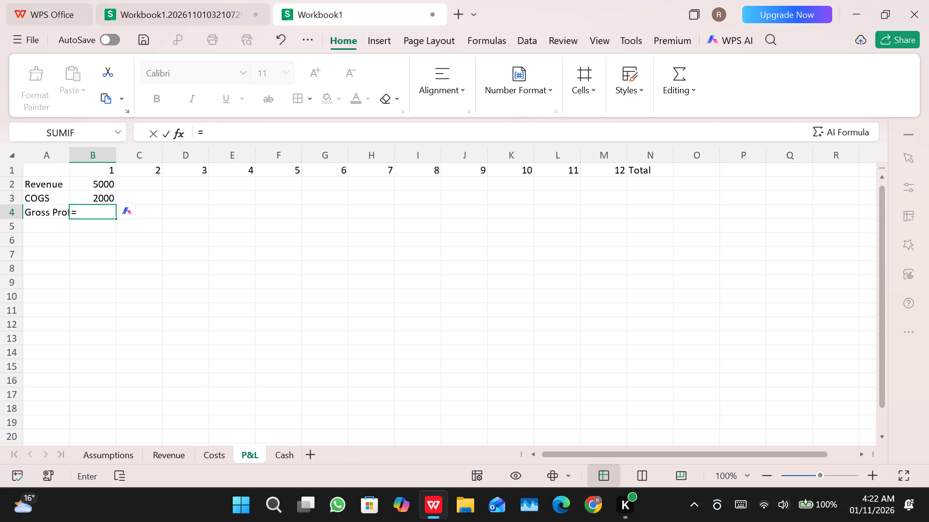
{"action": "key", "text": "shift+b"}
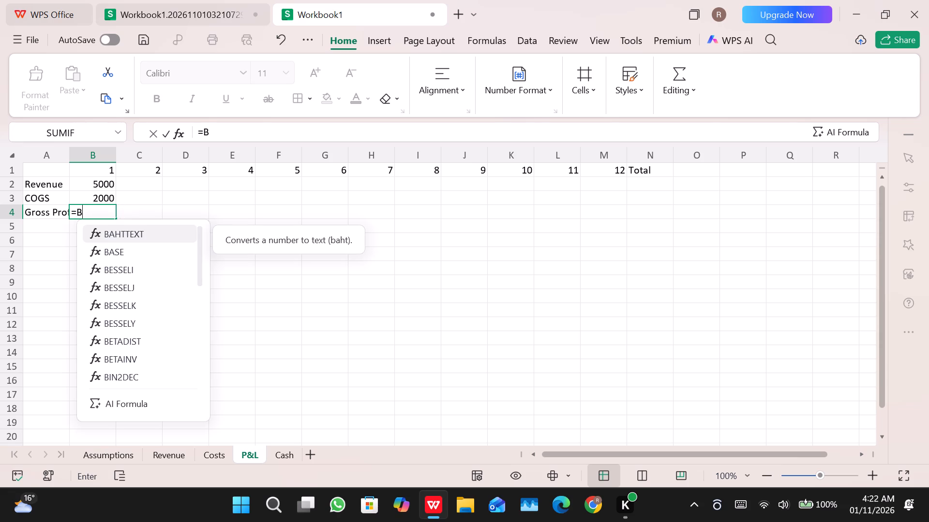
{"action": "key", "text": "2"}
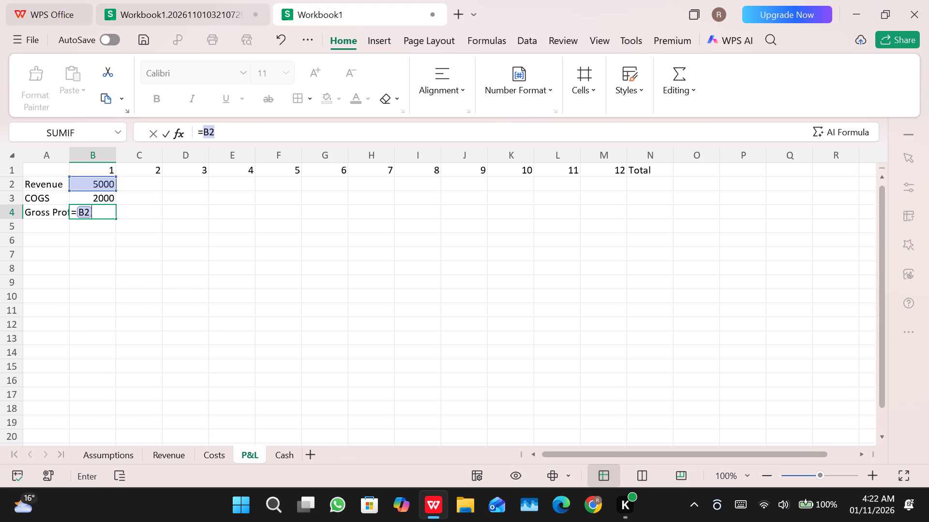
{"action": "key", "text": "shift+underscore"}
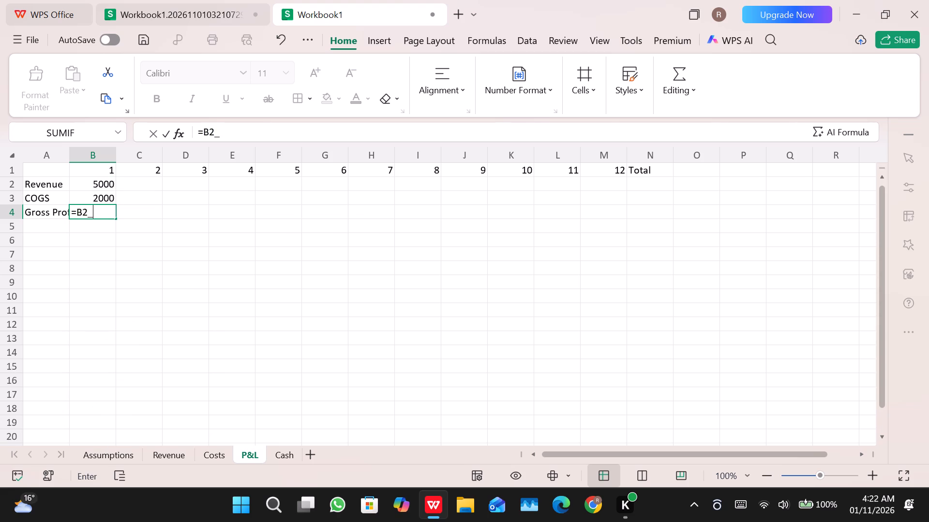
{"action": "key", "text": "shift+BackSpace"}
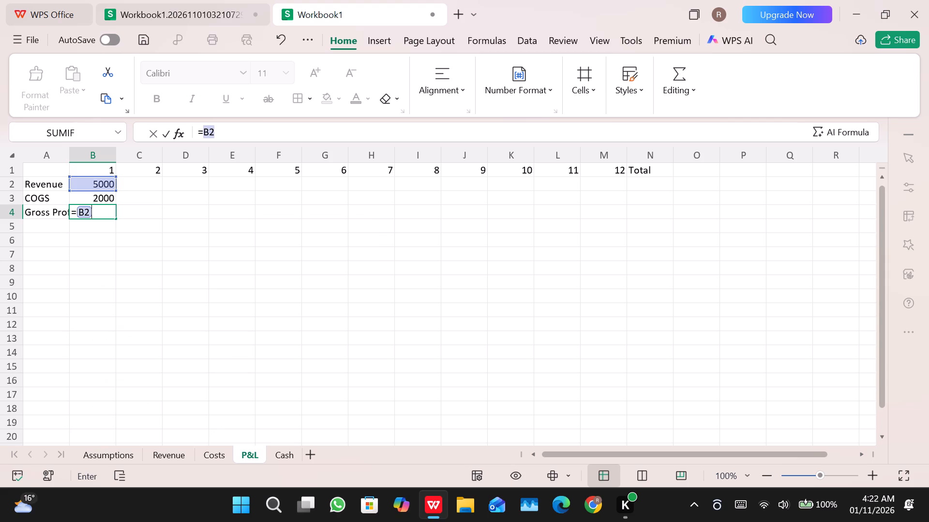
{"action": "key", "text": "minus"}
{"action": "key", "text": "shift+b"}
{"action": "key", "text": "3"}
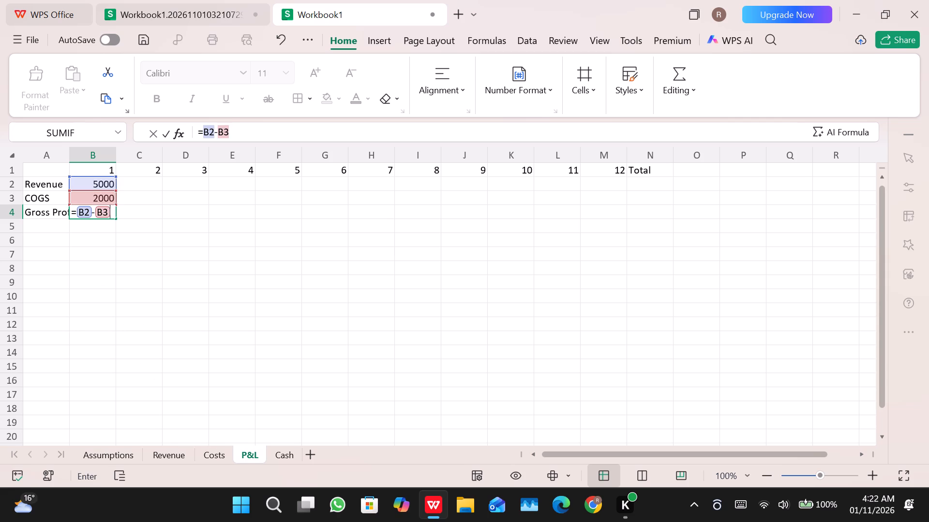
{"action": "key", "text": "Return"}
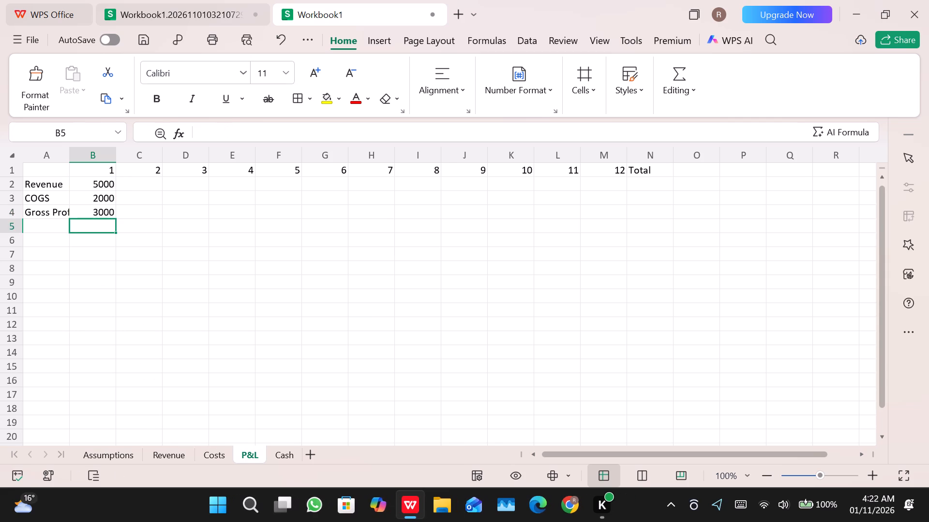
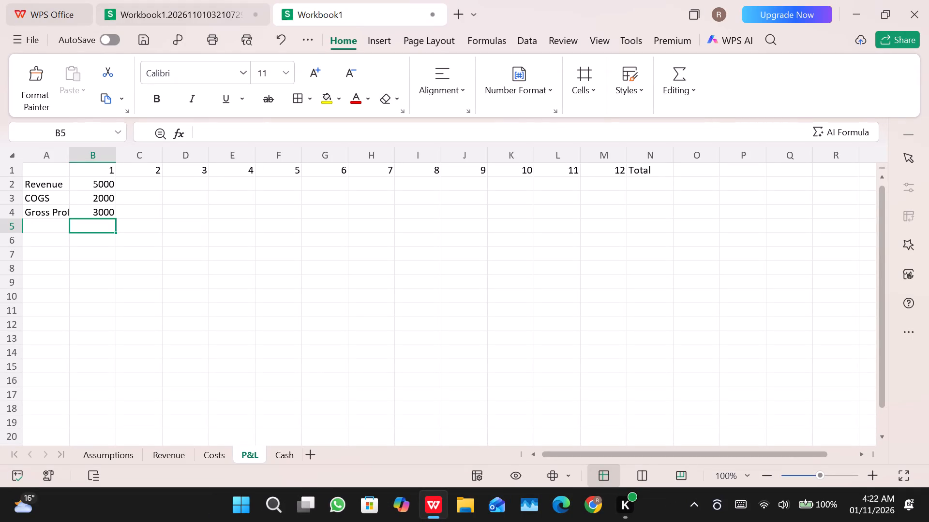
Enter the row label "Fixed Costs" in cell A5.
{"action": "left_click", "coordinate": [45, 225]}
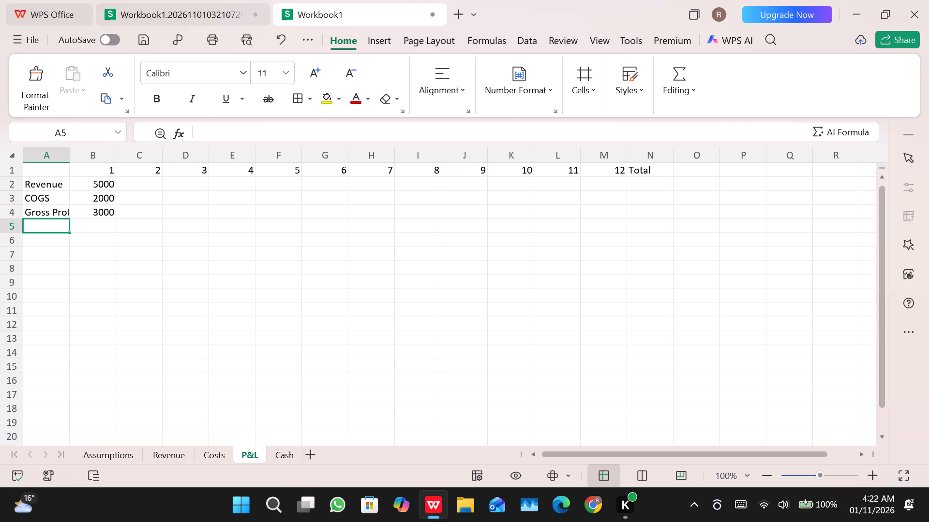
{"action": "type", "text": "Fi"}
{"action": "type", "text": "xed"}
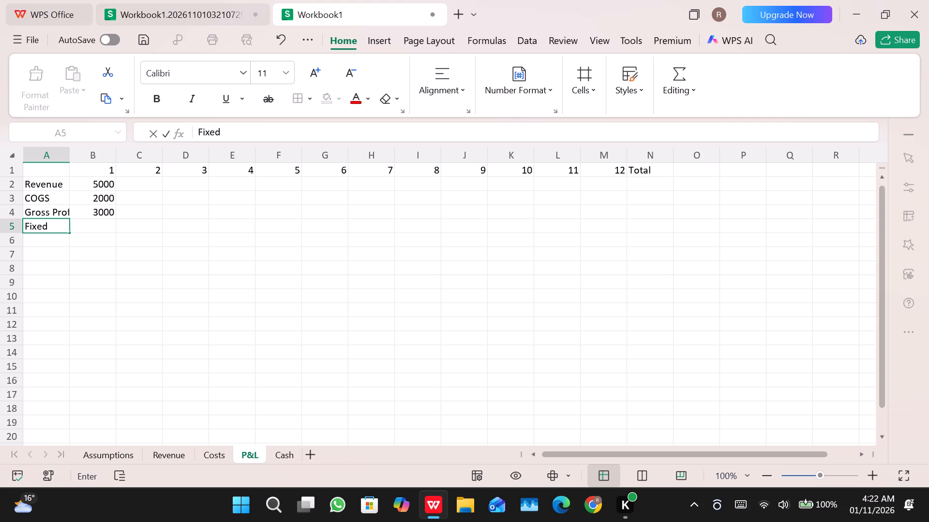
{"action": "key", "text": "space"}
{"action": "key", "text": "shift+c"}
{"action": "type", "text": "osts"}
{"action": "left_click", "coordinate": [90, 225]}
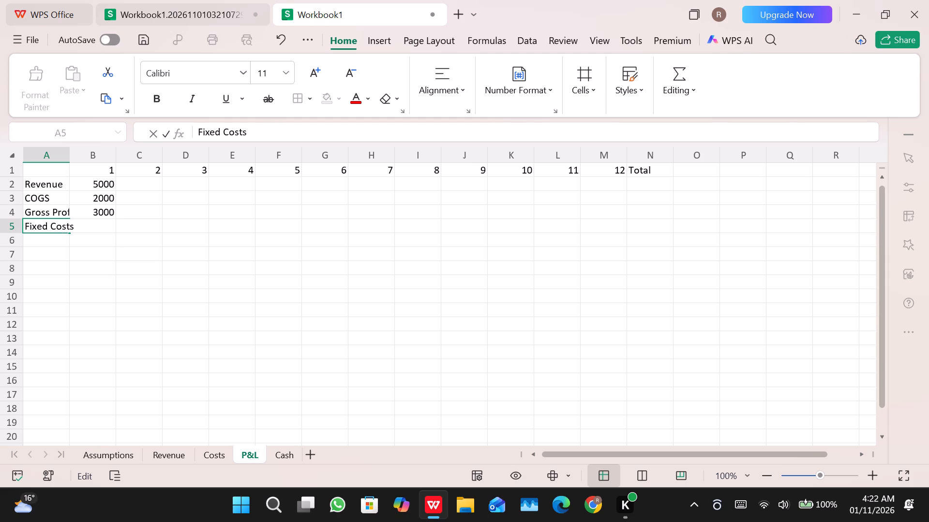
{"action": "double_click", "coordinate": [90, 225]}
{"action": "left_click", "coordinate": [90, 225]}
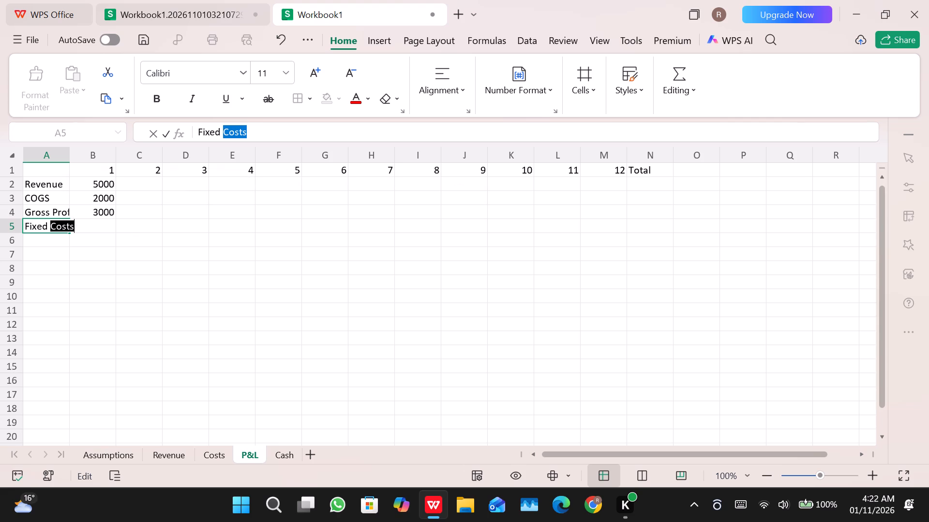
{"action": "key", "text": "Return"}
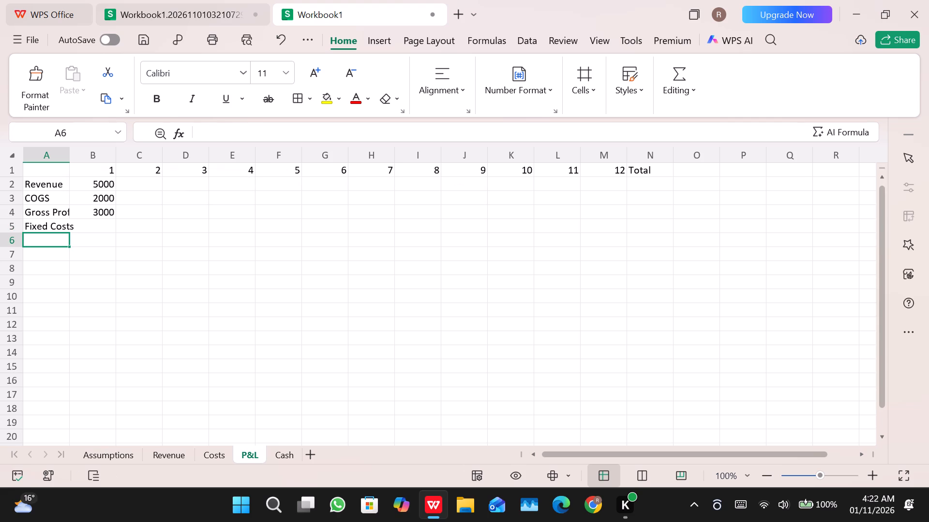
Enter the formula =Costs!B3+Costs!B4 in cell B5 to sum month 1 rent and salaries from the Costs sheet.
{"action": "left_click", "coordinate": [90, 225]}
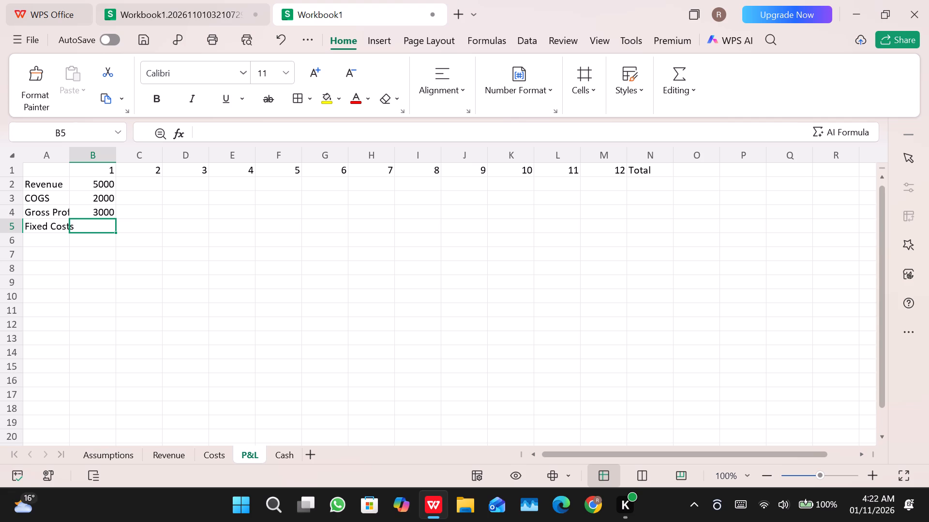
{"action": "key", "text": "equal"}
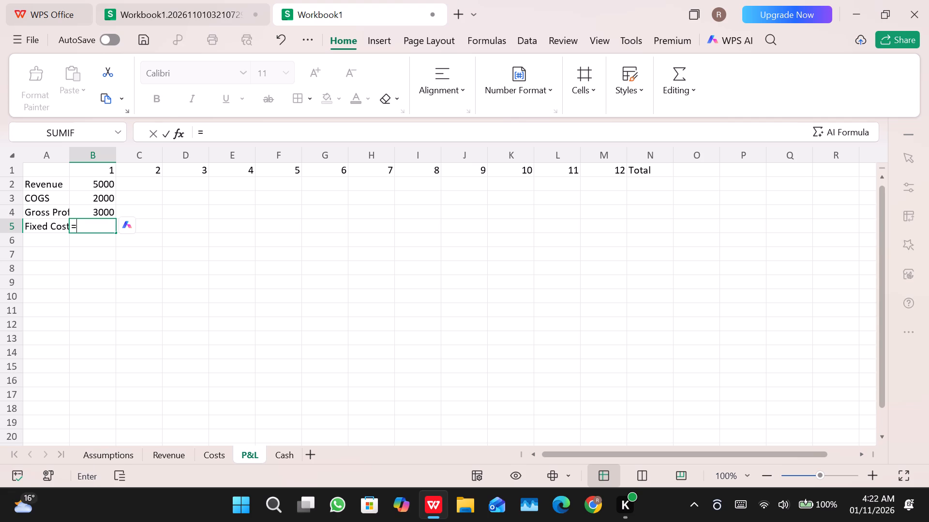
{"action": "key", "text": "shift+c"}
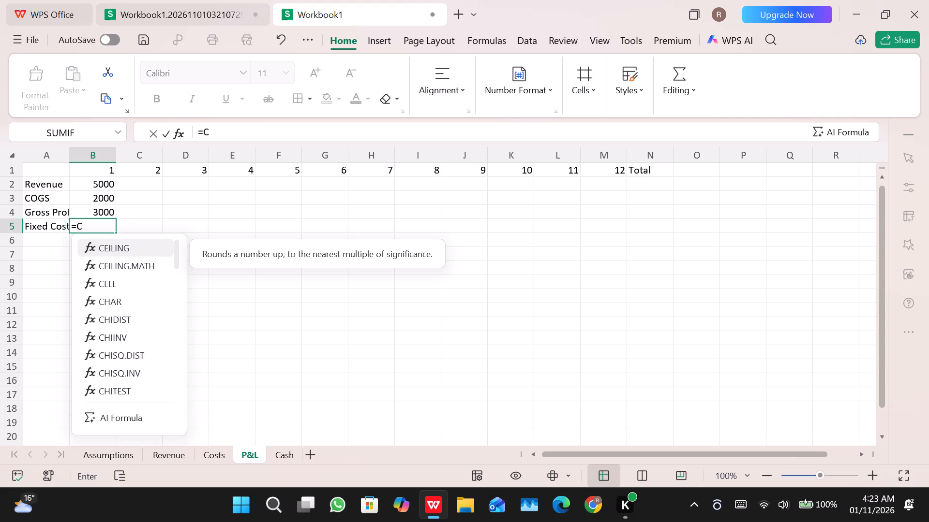
{"action": "type", "text": "os"}
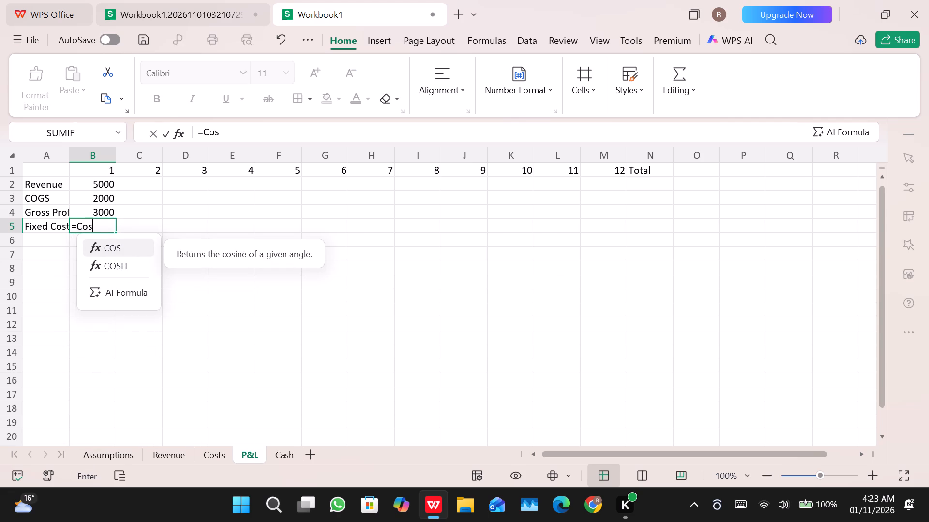
{"action": "key", "text": "t"}
{"action": "key", "text": "d"}
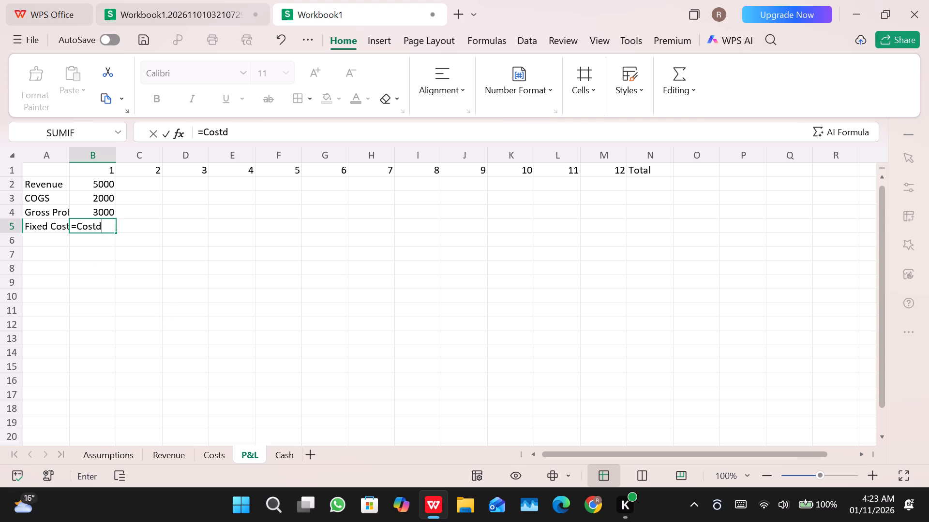
{"action": "key", "text": "shift+exclam"}
{"action": "key", "text": "BackSpace"}
{"action": "key", "text": "BackSpace"}
{"action": "key", "text": "s"}
{"action": "key", "text": "shift+exclam"}
{"action": "key", "text": "shift+b"}
{"action": "key", "text": "3"}
{"action": "key", "text": "shift+plus"}
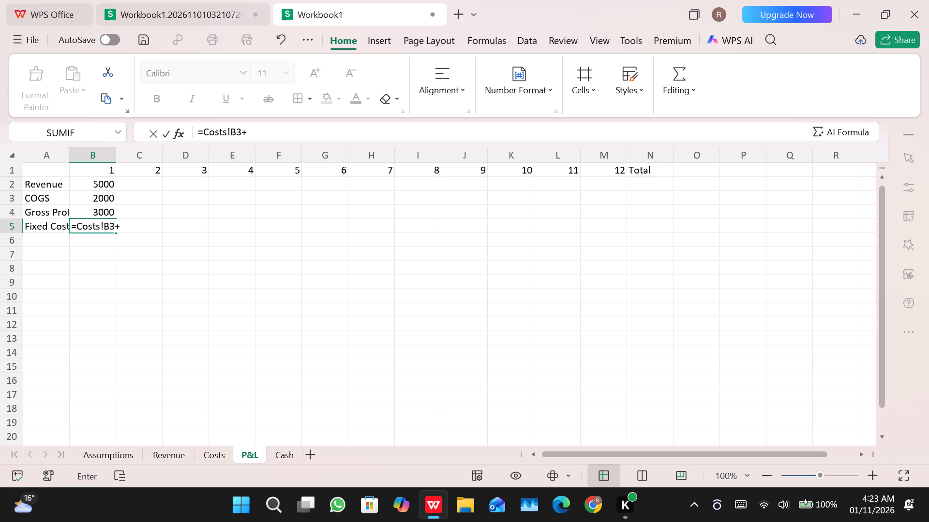
{"action": "key", "text": "shift+c"}
{"action": "type", "text": "osts"}
{"action": "key", "text": "shift+exclam"}
{"action": "key", "text": "b"}
{"action": "key", "text": "BackSpace"}
{"action": "key", "text": "shift+b"}
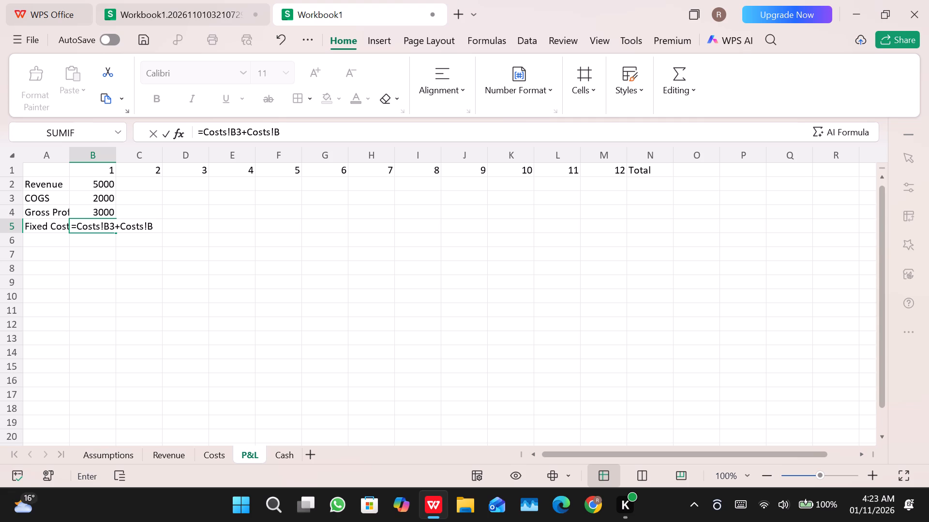
{"action": "key", "text": "4"}
{"action": "key", "text": "Return"}
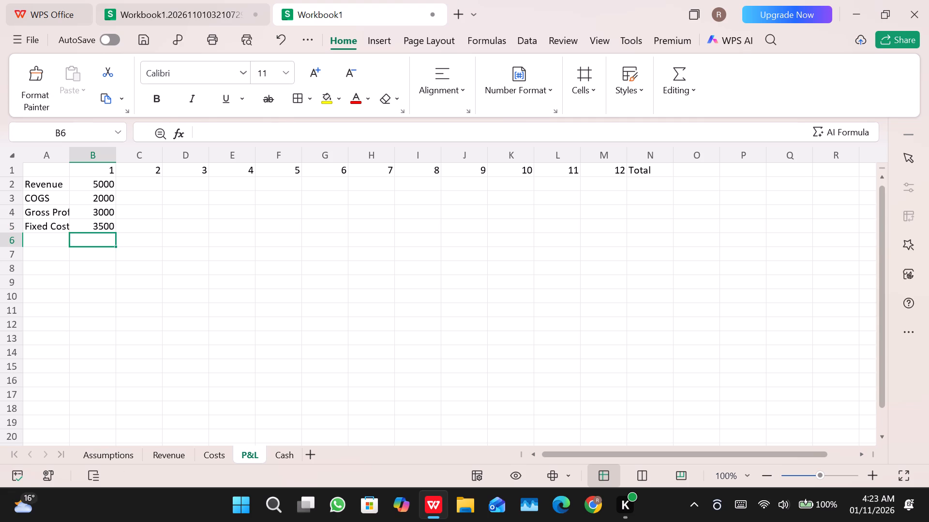
Glance at the Costs sheet, and enter the row label "Operating Profit" in cell A6 of the P&L sheet.
{"action": "left_click", "coordinate": [219, 457]}
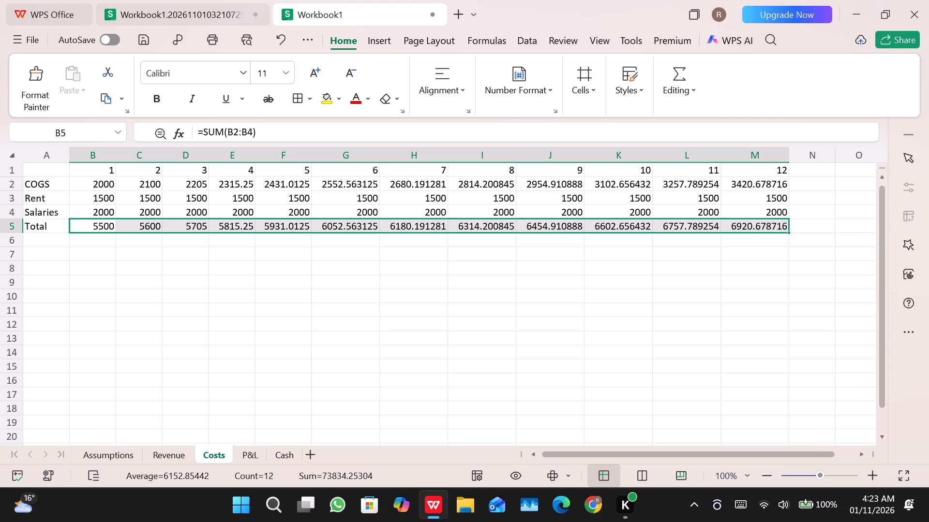
{"action": "left_click", "coordinate": [253, 449]}
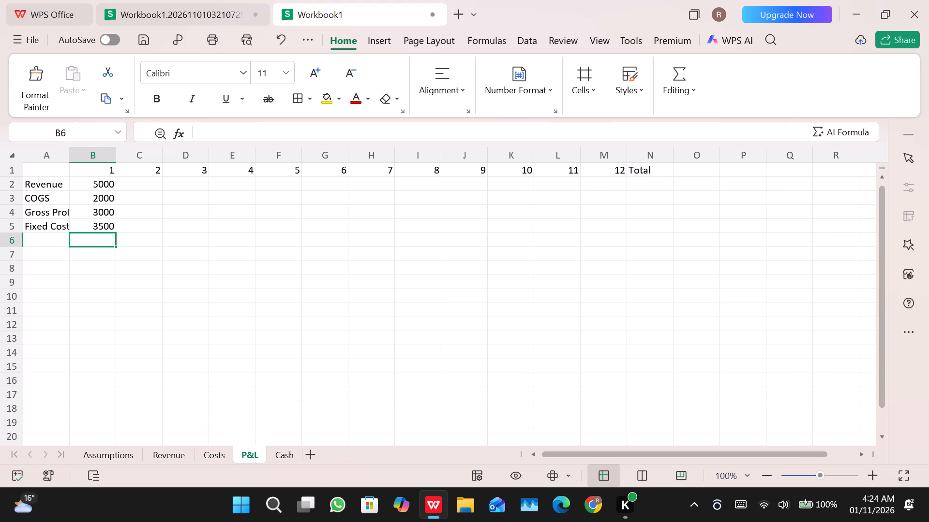
{"action": "left_click", "coordinate": [35, 235]}
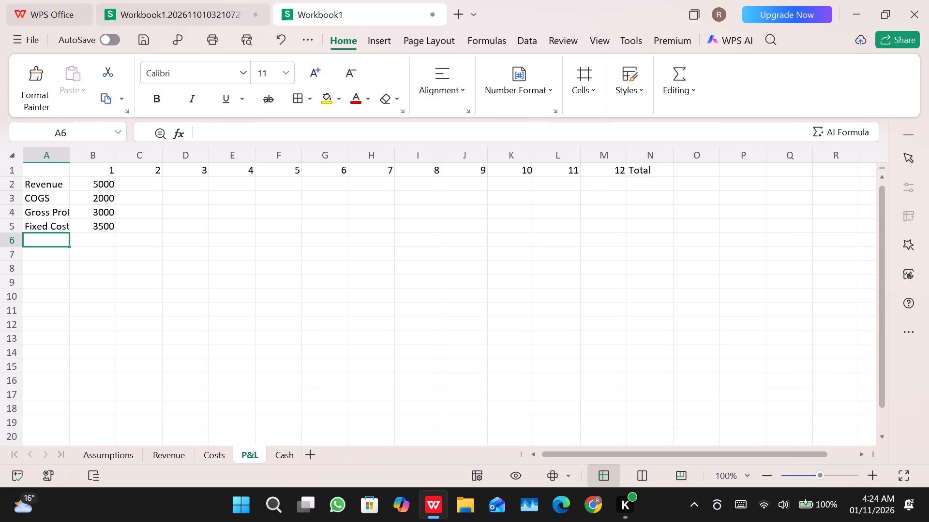
{"action": "key", "text": "shift+o"}
{"action": "type", "text": "per"}
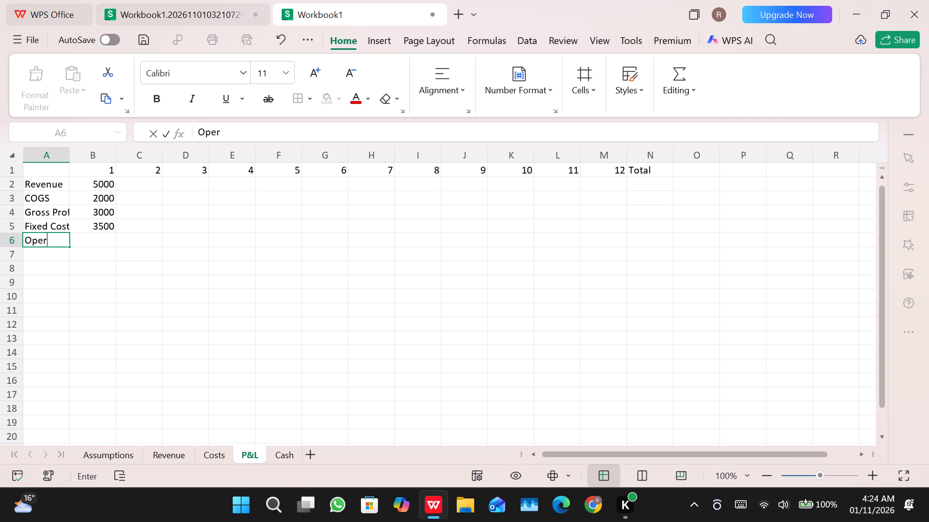
{"action": "type", "text": "ating"}
{"action": "key", "text": "space"}
{"action": "type", "text": "Profits"}
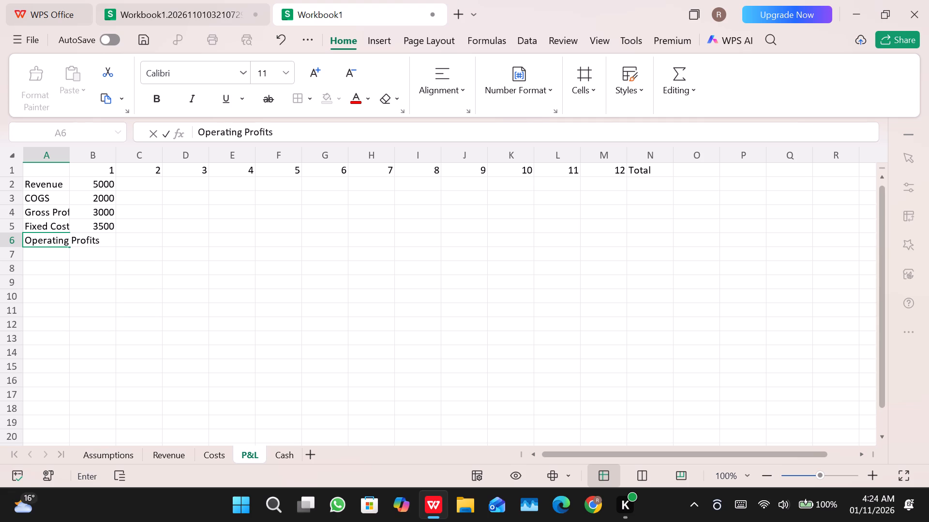
{"action": "key", "text": "BackSpace"}
{"action": "key", "text": "Return"}
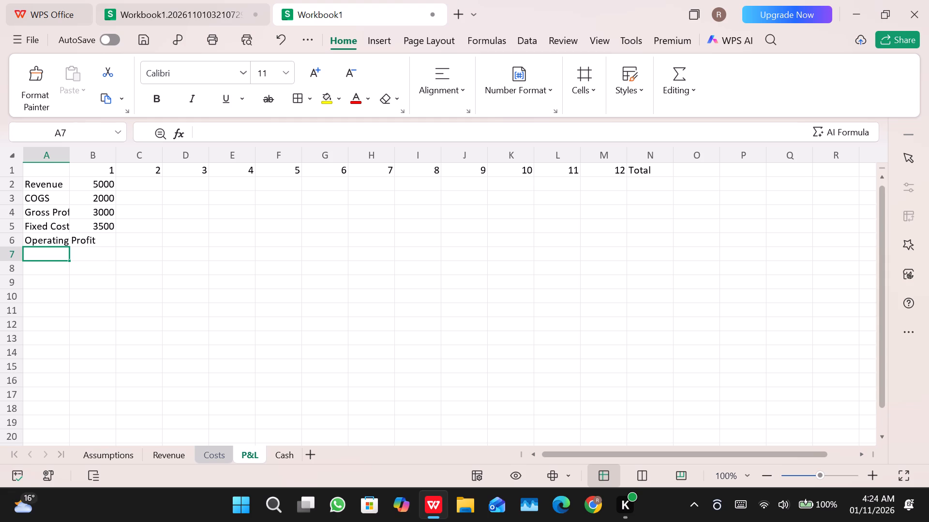
Enter the formula =B4-B5 in cell B6 to calculate the month 1 operating profit.
{"action": "left_click", "coordinate": [107, 243]}
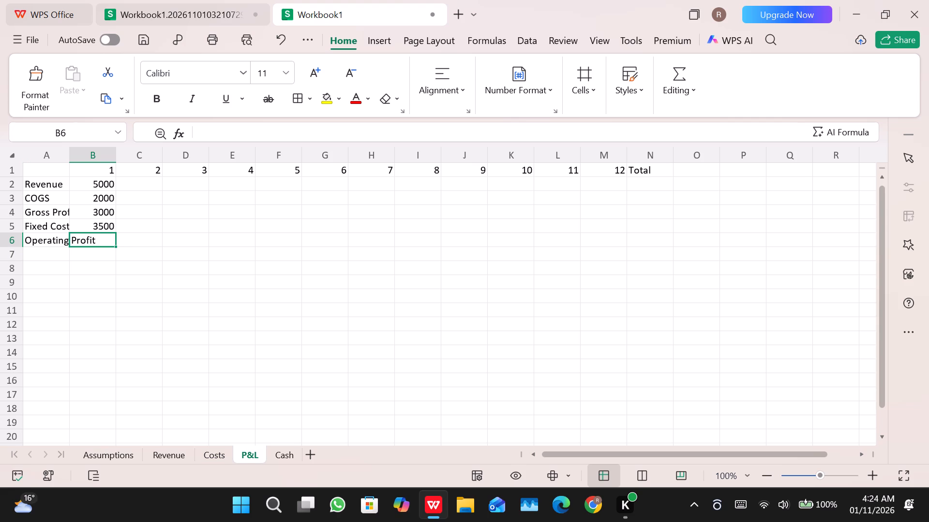
{"action": "key", "text": "equal"}
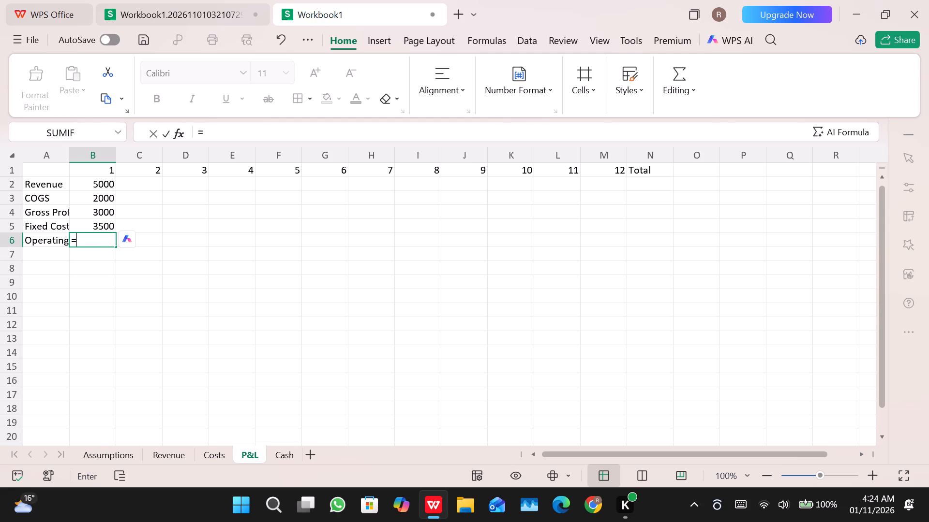
{"action": "key", "text": "shift+b"}
{"action": "key", "text": "shift+dollar"}
{"action": "key", "text": "minus"}
{"action": "key", "text": "shift+b"}
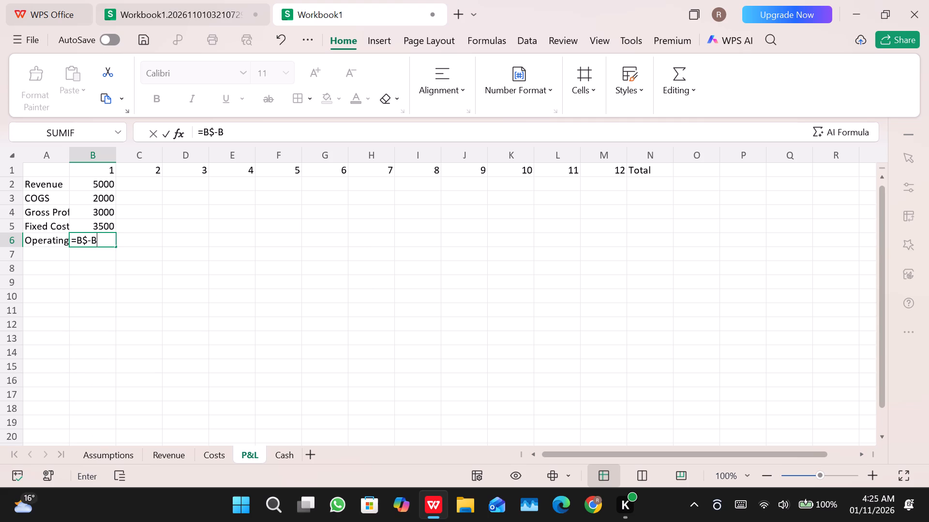
{"action": "key", "text": "5"}
{"action": "key", "text": "Left"}
{"action": "key", "text": "Left"}
{"action": "key", "text": "Left"}
{"action": "key", "text": "BackSpace"}
{"action": "key", "text": "4"}
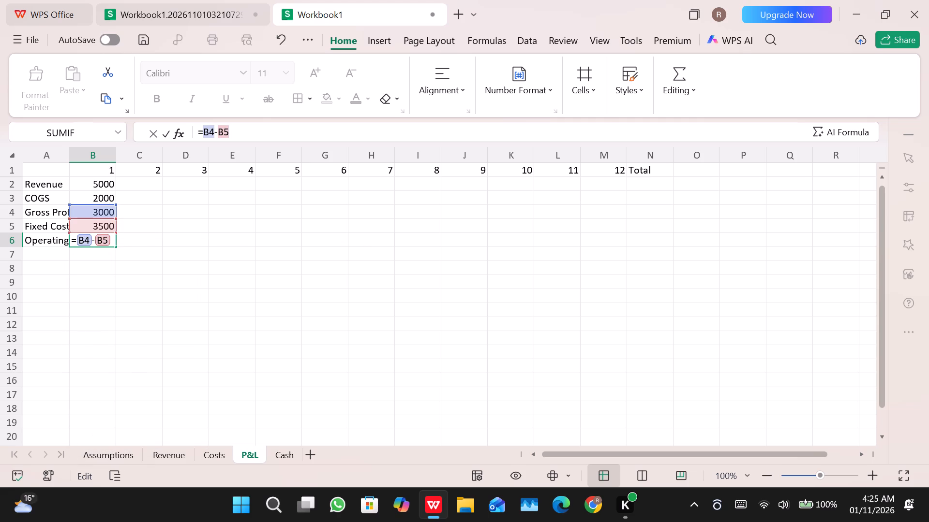
{"action": "key", "text": "Return"}
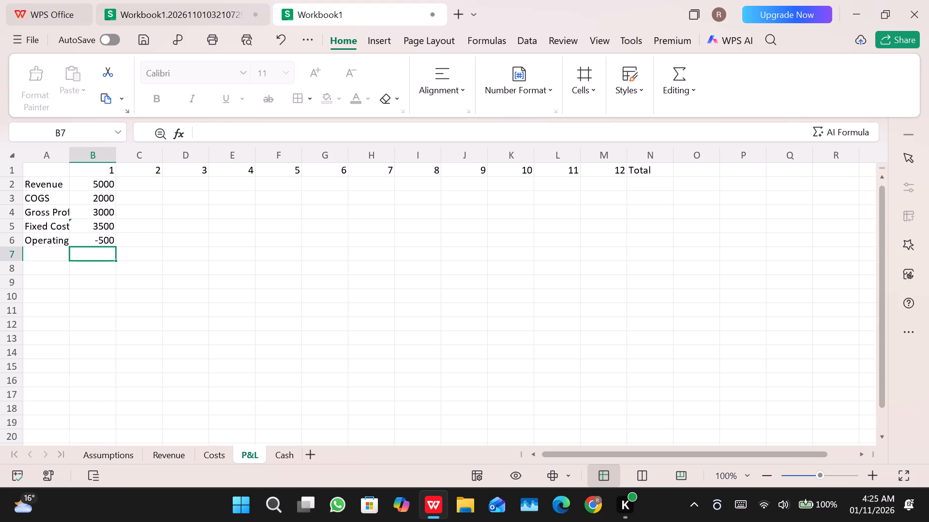
Enter the row label "Tax" in cell A7 of the P&L sheet.
{"action": "left_click", "coordinate": [48, 252]}
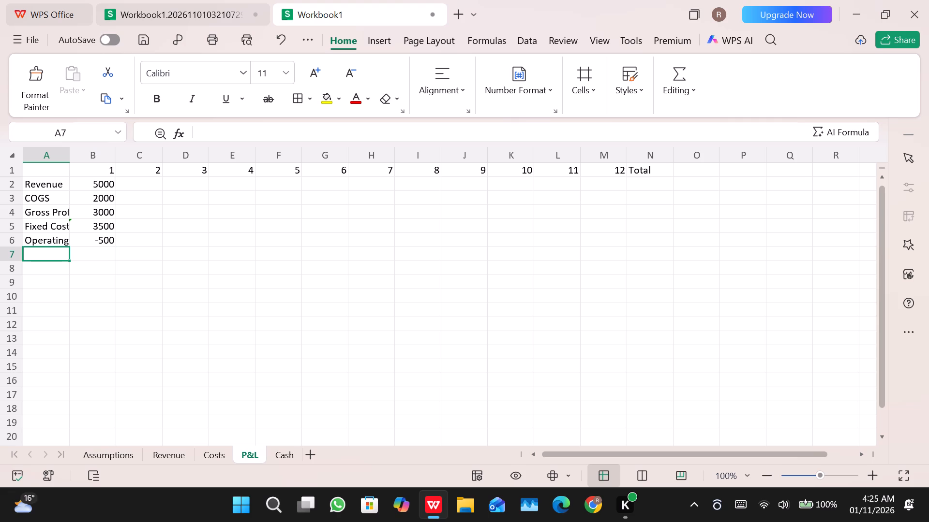
{"action": "type", "text": "Ta"}
{"action": "key", "text": "x"}
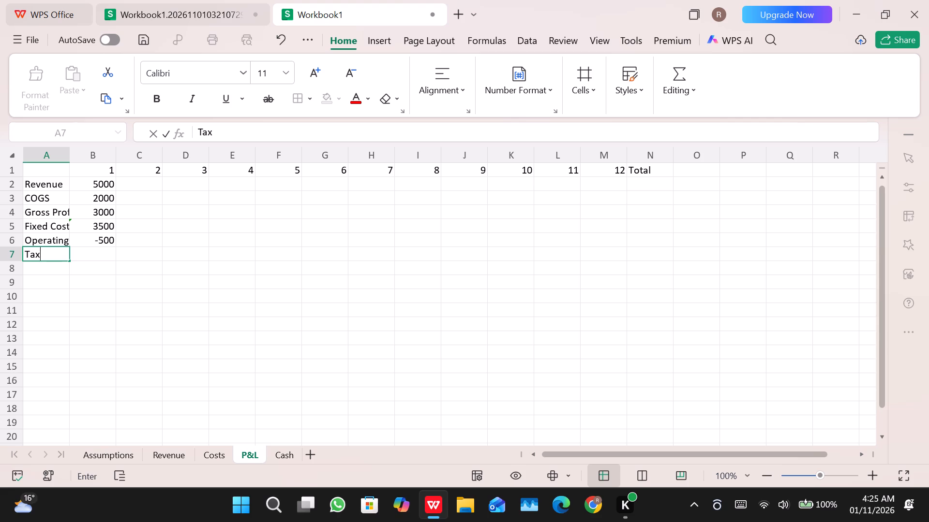
Enter the formula =MAX(0,B6)*Assumptions!$B$8 in cell B7 to calculate the month 1 tax, and check the entered formula.
{"action": "left_click", "coordinate": [88, 255]}
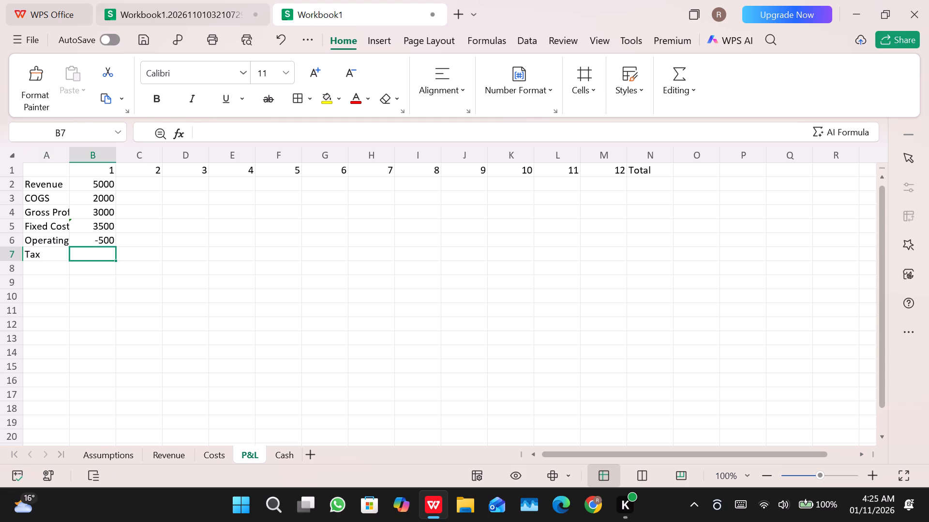
{"action": "key", "text": "equal"}
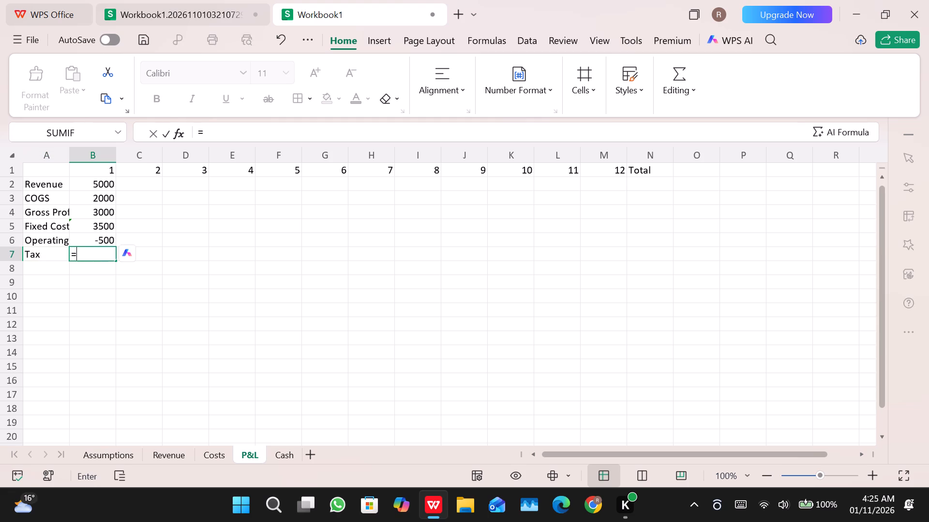
{"action": "key", "text": "shift+m"}
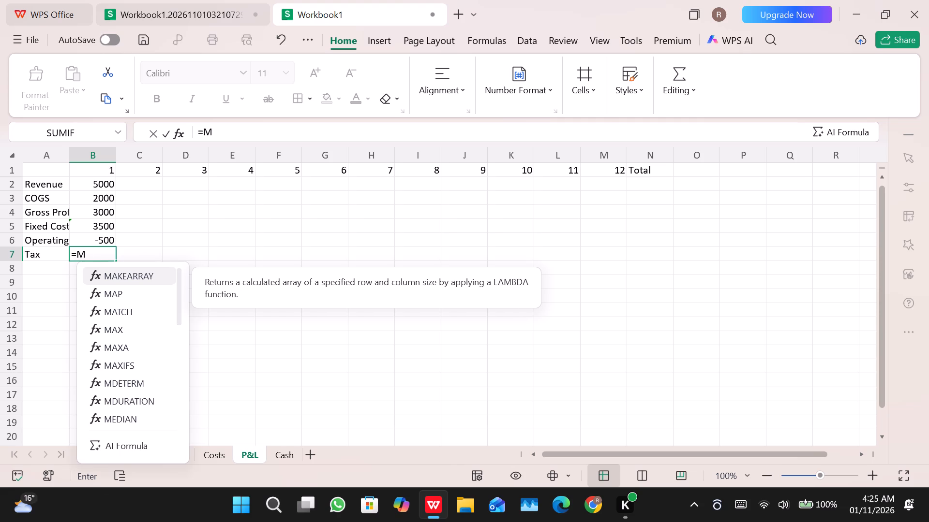
{"action": "key", "text": "shift+a"}
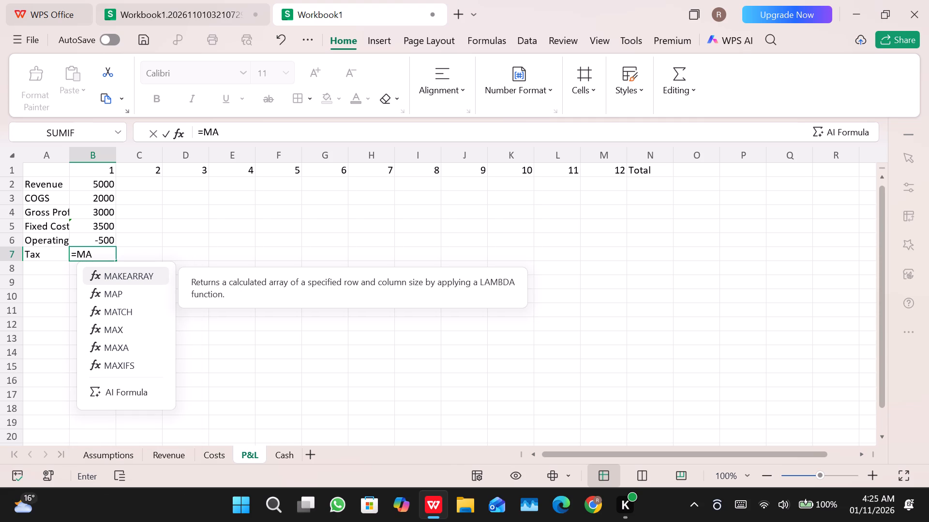
{"action": "key", "text": "shift+x"}
{"action": "key", "text": "Return"}
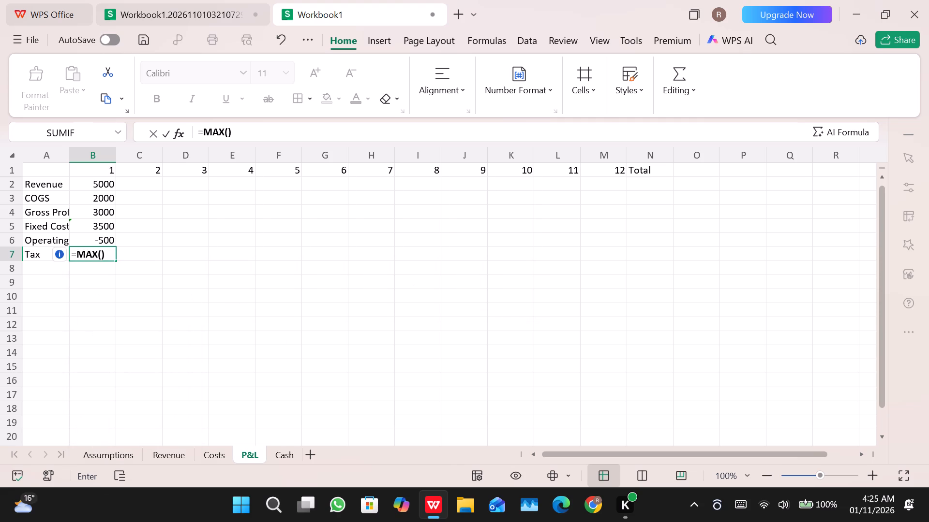
{"action": "key", "text": "0"}
{"action": "key", "text": "comma"}
{"action": "key", "text": "shift+b"}
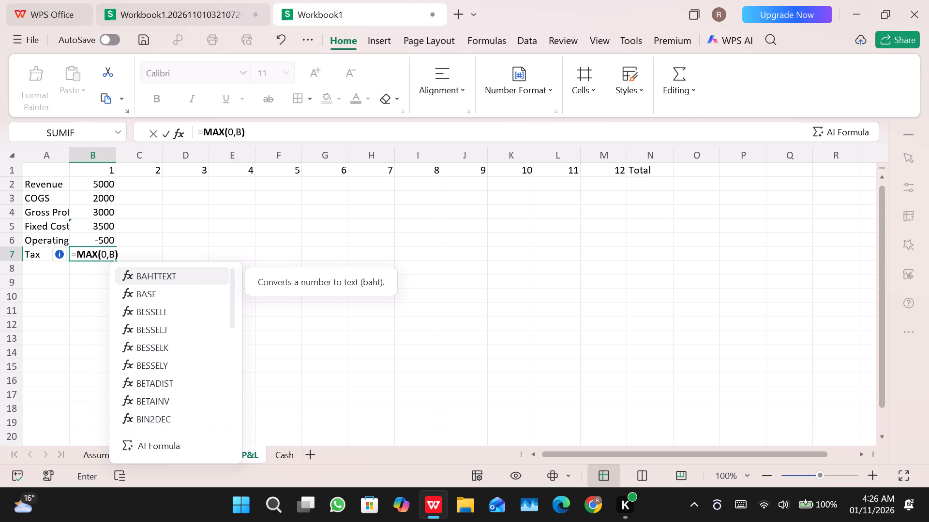
{"action": "key", "text": "6"}
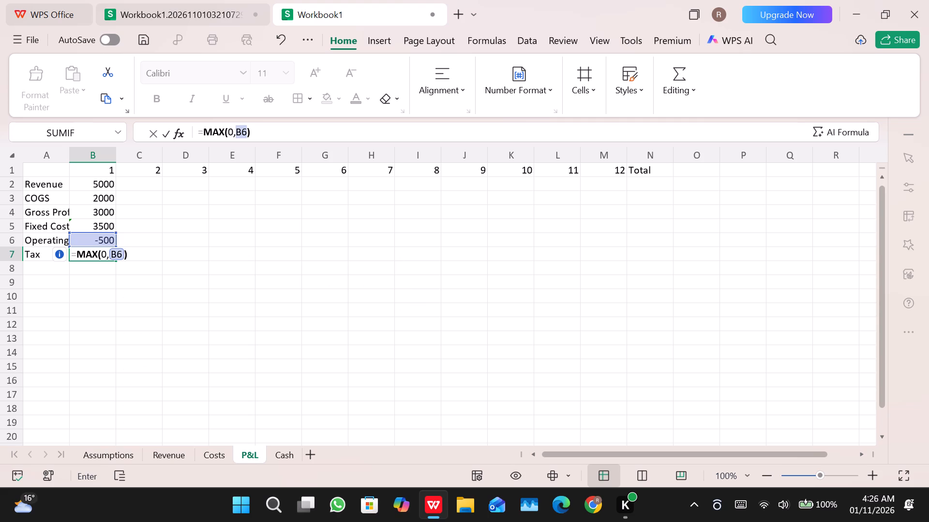
{"action": "left_click", "coordinate": [130, 256]}
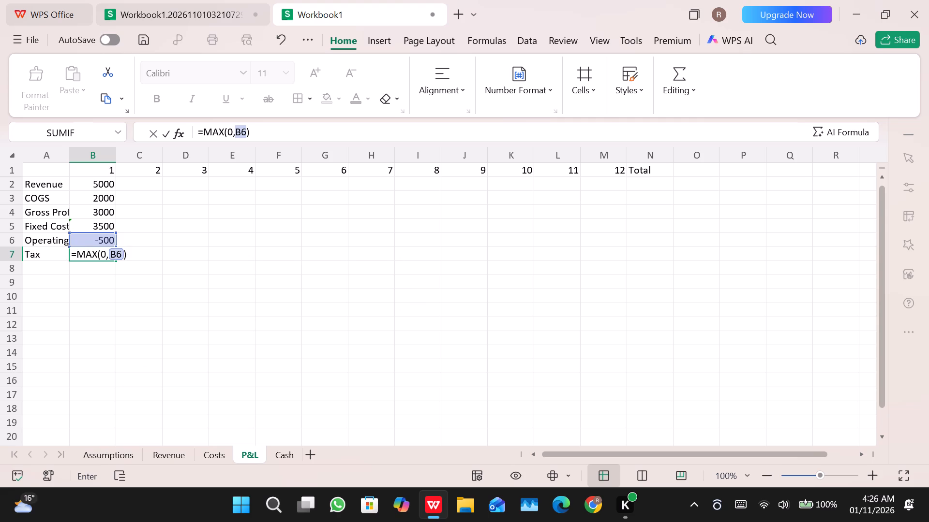
{"action": "key", "text": "shift+asterisk"}
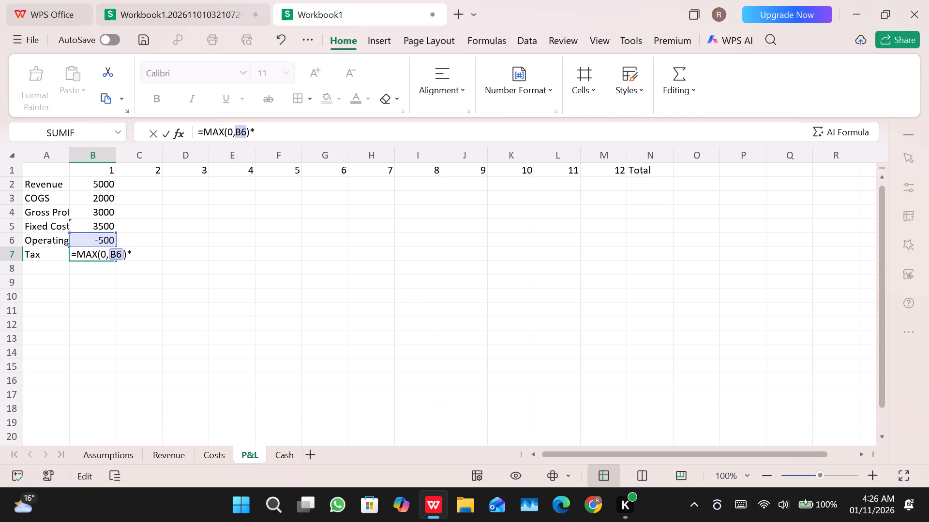
{"action": "key", "text": "shift+a"}
{"action": "type", "text": "ssump"}
{"action": "type", "text": "tio"}
{"action": "type", "text": "ns"}
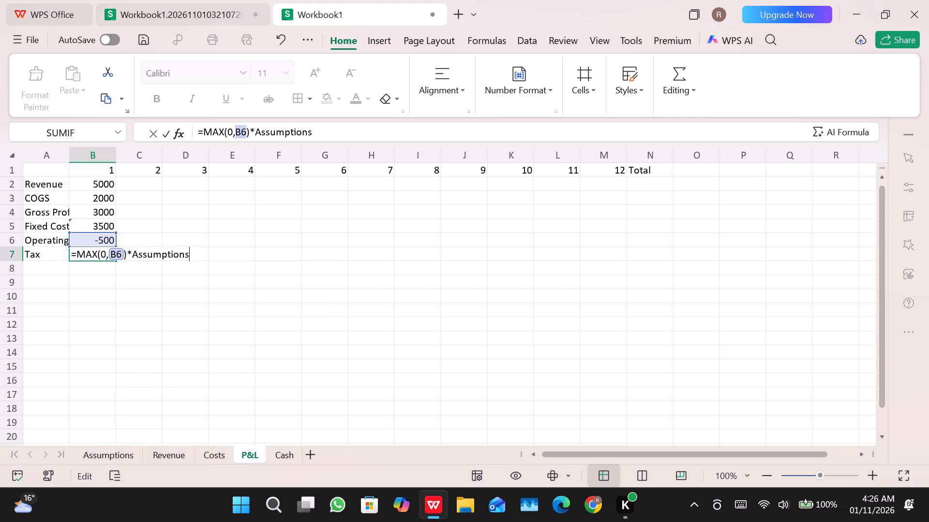
{"action": "key", "text": "shift+exclam"}
{"action": "key", "text": "shift+dollar"}
{"action": "key", "text": "shift+b"}
{"action": "key", "text": "shift+dollar"}
{"action": "key", "text": "8"}
{"action": "key", "text": "Return"}
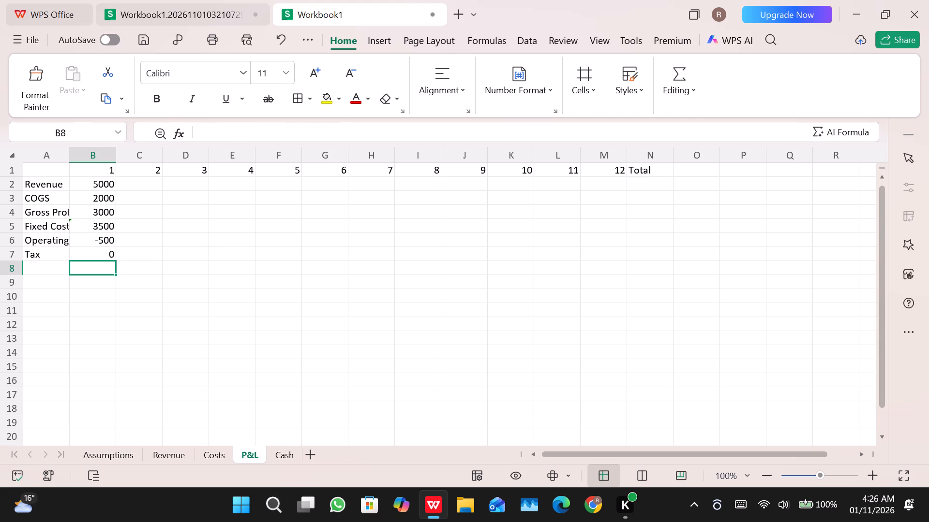
{"action": "left_click", "coordinate": [105, 251]}
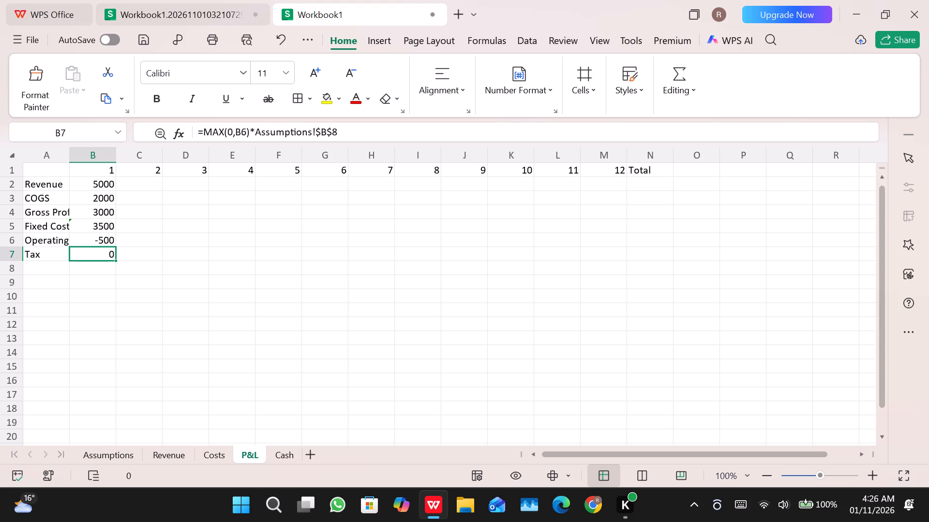
{"action": "left_click", "coordinate": [105, 251]}
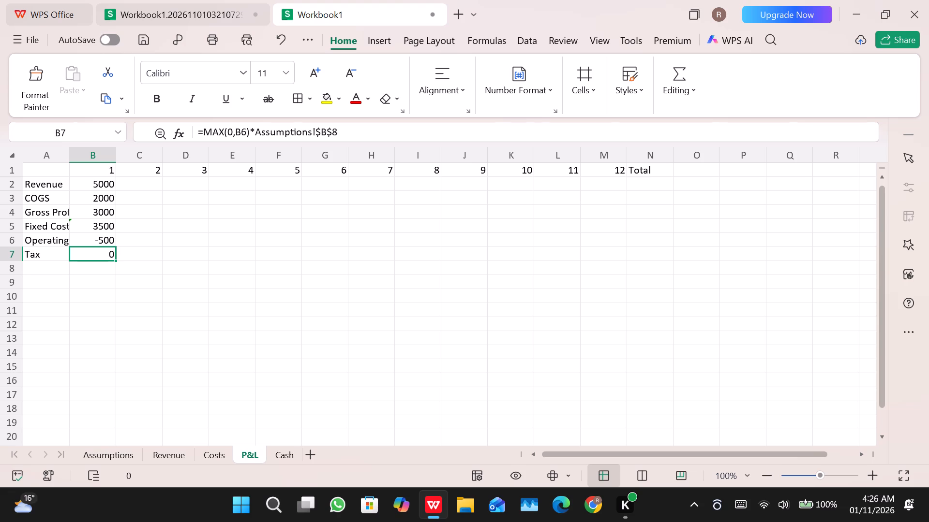
Enter the row label "Net Profit" in cell A8 of the P&L sheet.
{"action": "left_click", "coordinate": [49, 266]}
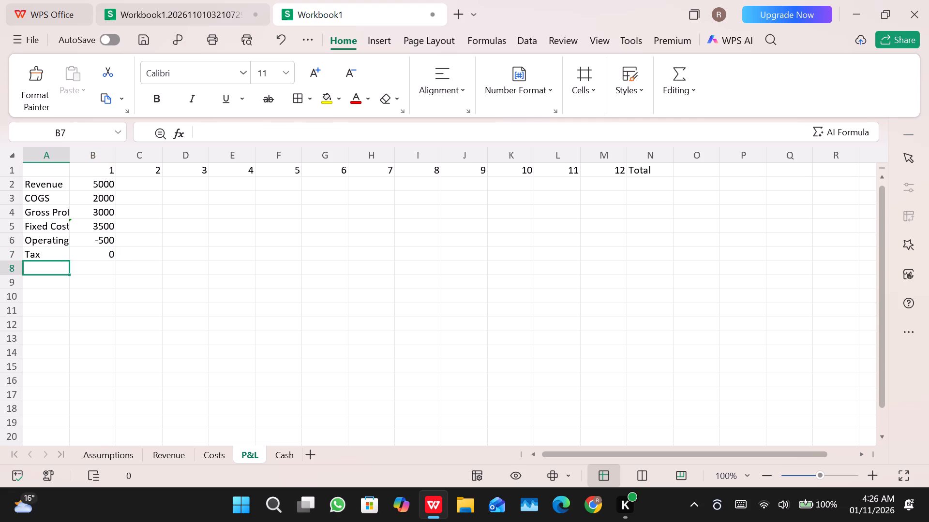
{"action": "type", "text": "Net"}
{"action": "key", "text": "space"}
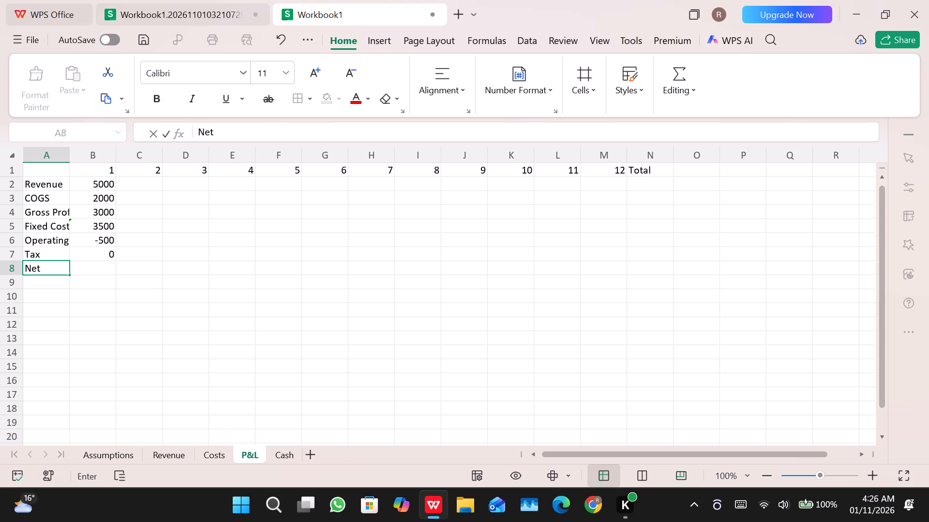
{"action": "key", "text": "shift+p"}
{"action": "type", "text": "rofi"}
{"action": "key", "text": "t"}
Enter the formula =B6-B7 in cell B8 of the P&L sheet to calculate the month 1 net profit.
{"action": "left_click", "coordinate": [80, 270]}
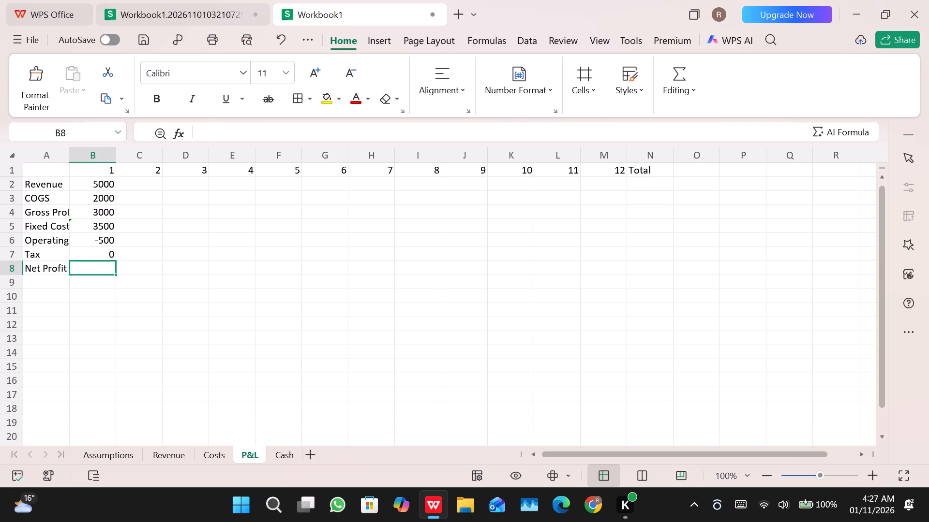
{"action": "key", "text": "shift+b"}
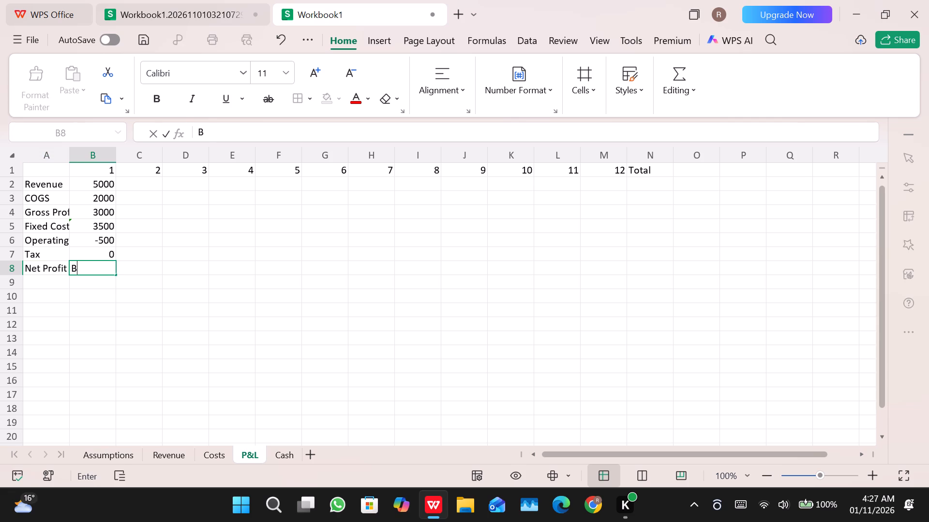
{"action": "key", "text": "6"}
{"action": "key", "text": "minus"}
{"action": "key", "text": "shift+b"}
{"action": "key", "text": "7"}
{"action": "key", "text": "Return"}
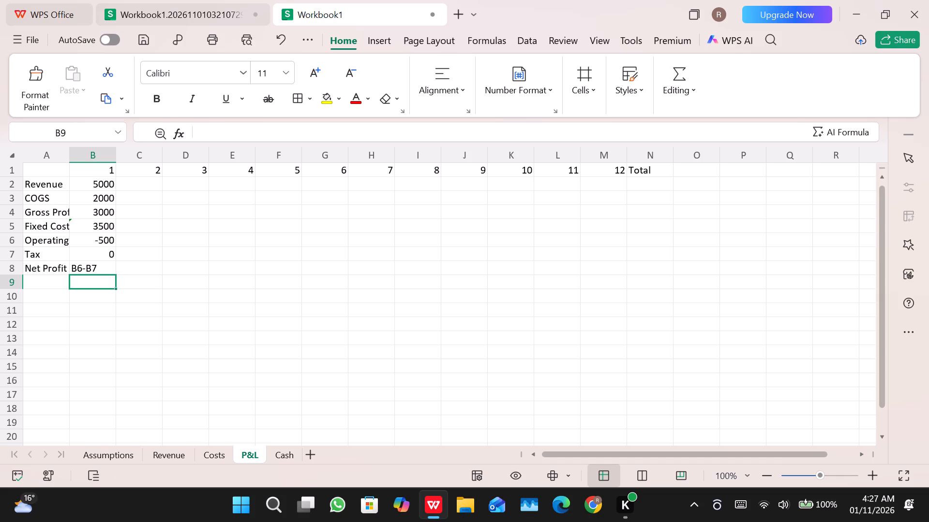
{"action": "key", "text": "Up"}
{"action": "double_click", "coordinate": [80, 270]}
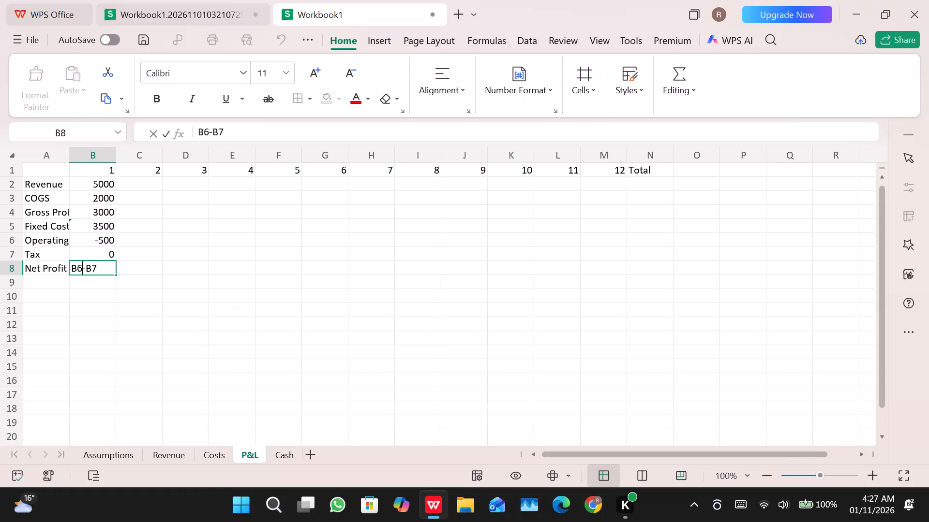
{"action": "left_click", "coordinate": [70, 269]}
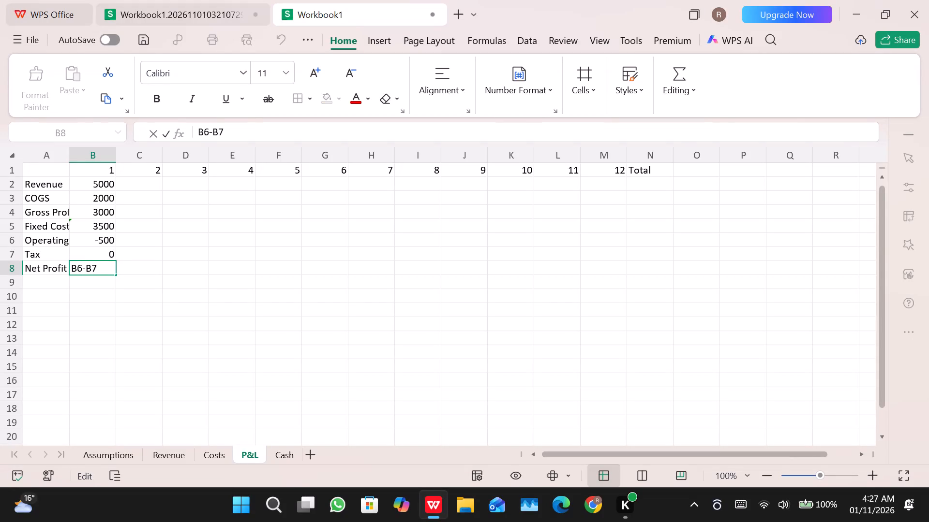
{"action": "key", "text": "equal"}
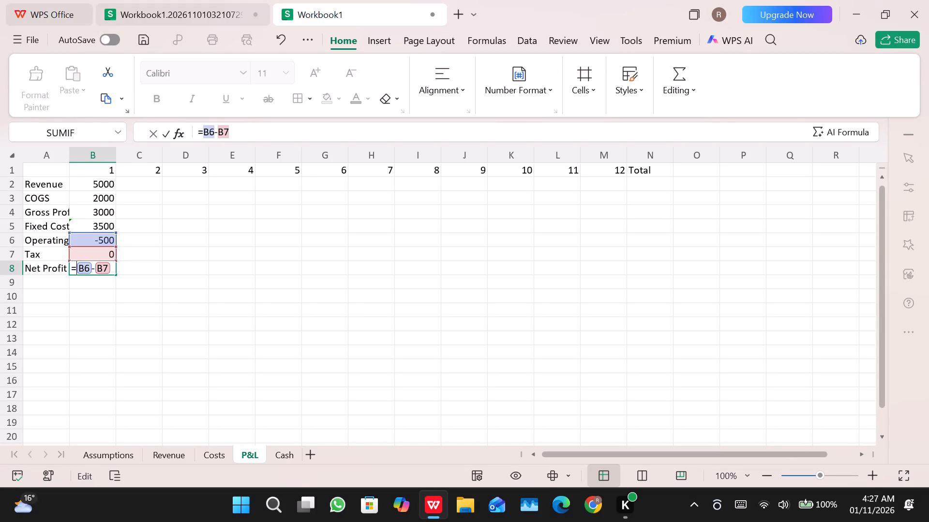
{"action": "key", "text": "Return"}
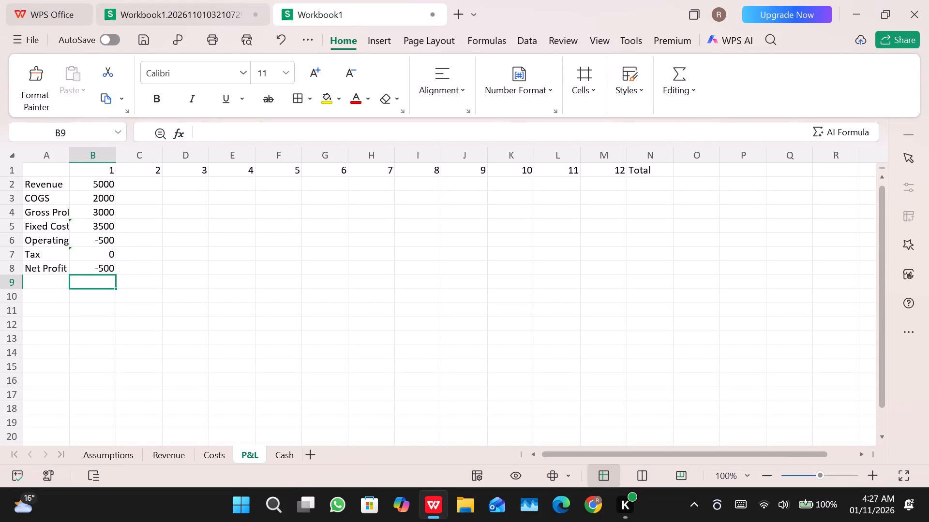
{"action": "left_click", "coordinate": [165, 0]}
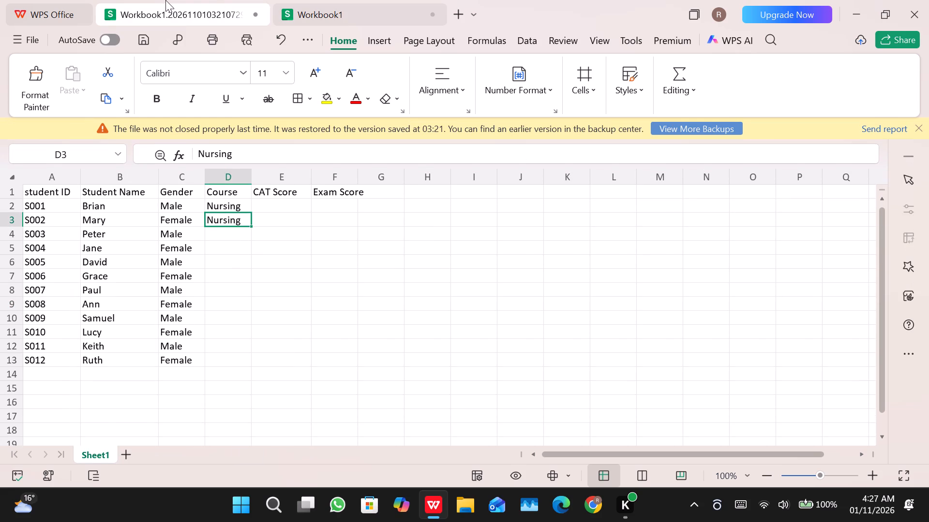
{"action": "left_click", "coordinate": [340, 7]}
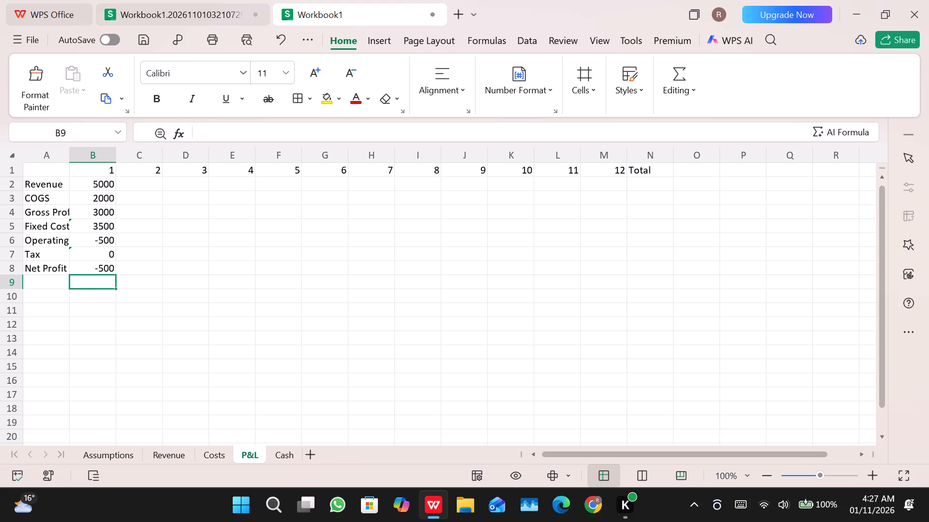
Enter the row label "Check" in cell A10 of the P&L sheet.
{"action": "left_click", "coordinate": [54, 298]}
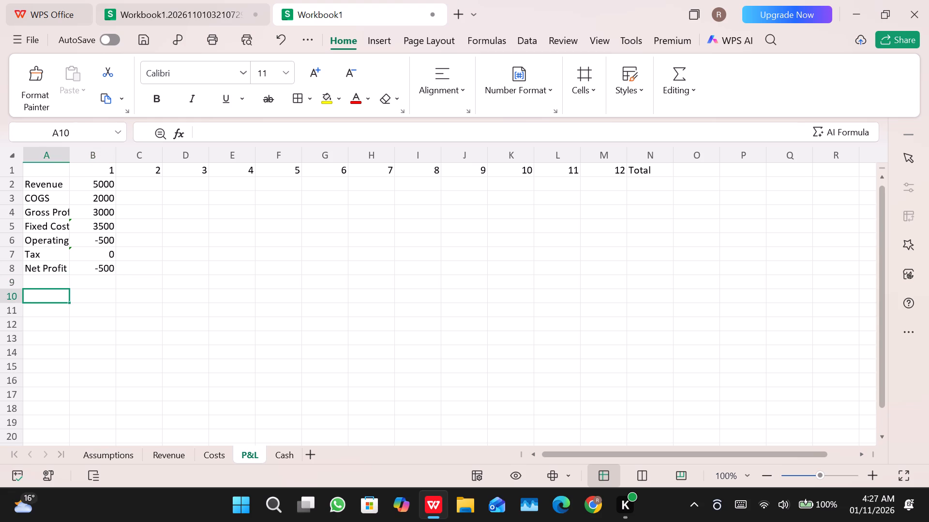
{"action": "key", "text": "shift+c"}
{"action": "type", "text": "heck"}
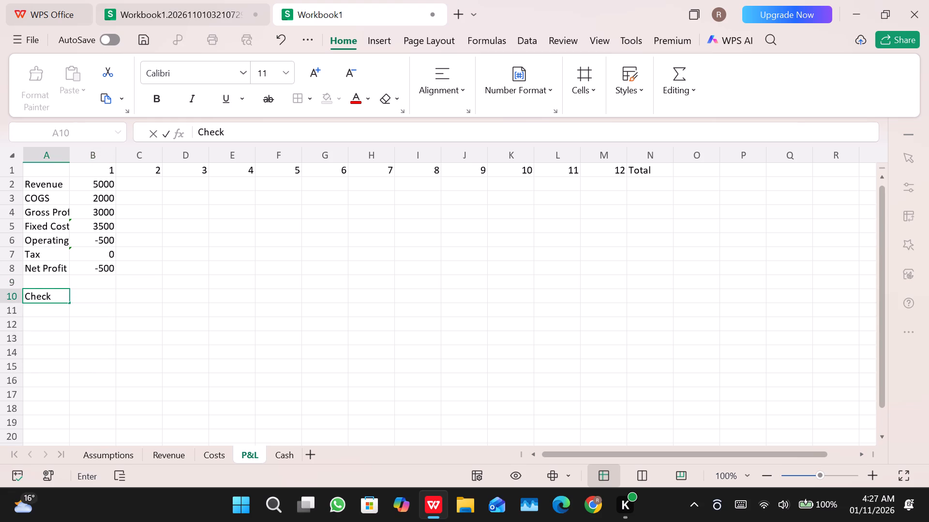
Build the month 1 check formula in cell B10, an IF with a nested ROUND whose number argument is B2-Costs!B5-B7-B8.
{"action": "left_click", "coordinate": [93, 301]}
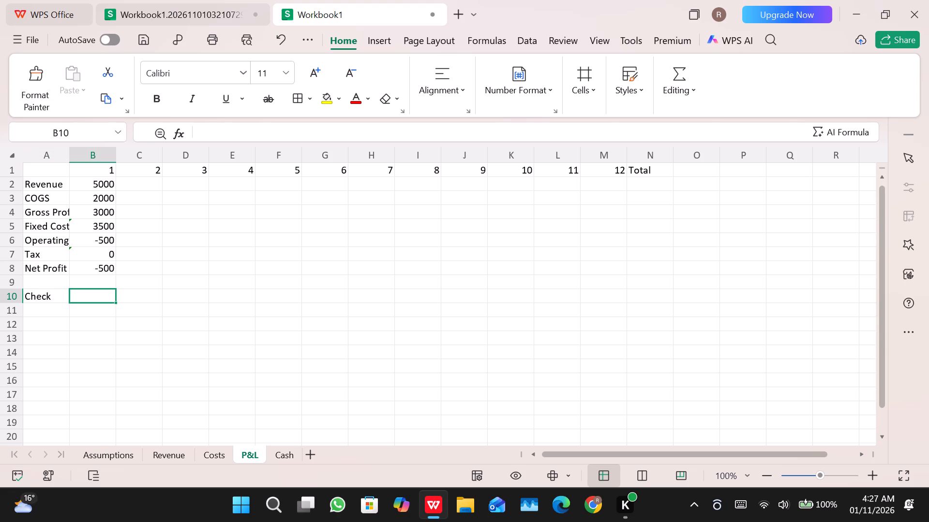
{"action": "key", "text": "equal"}
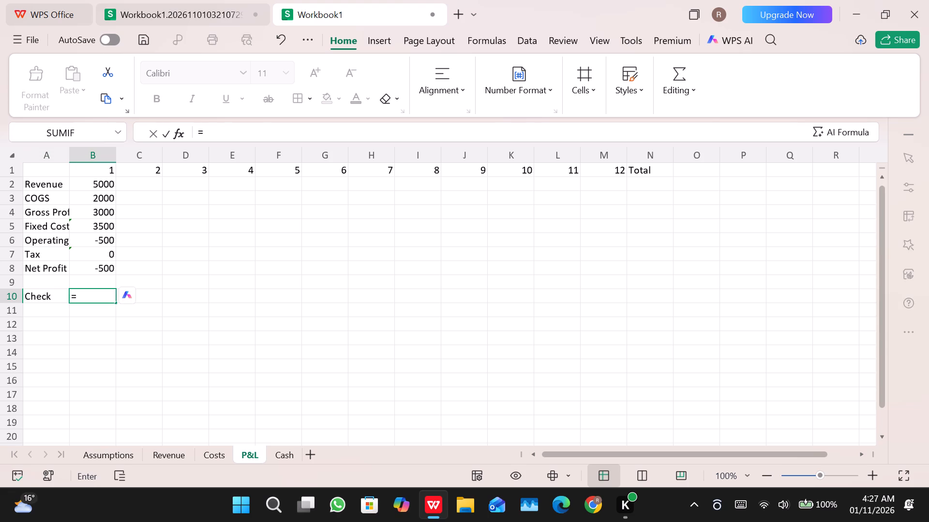
{"action": "key", "text": "shift+i"}
{"action": "key", "text": "shift+f"}
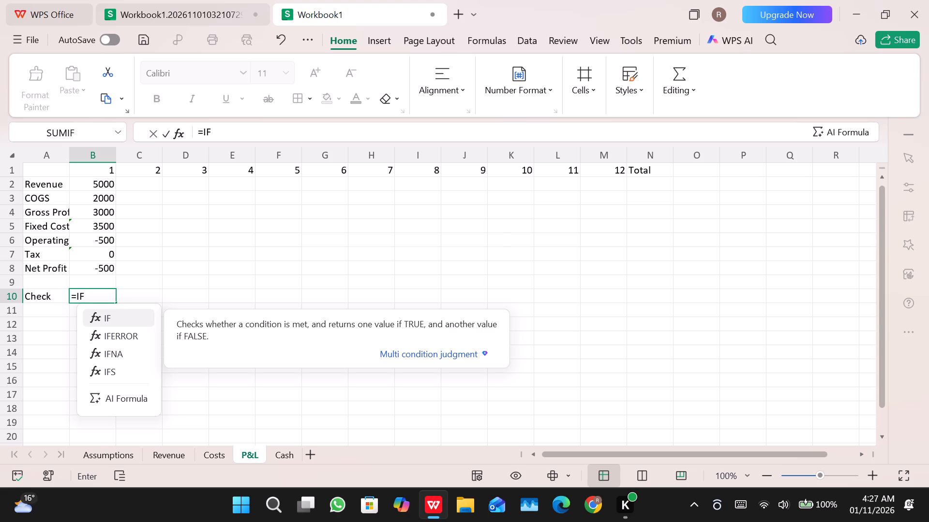
{"action": "key", "text": "Return"}
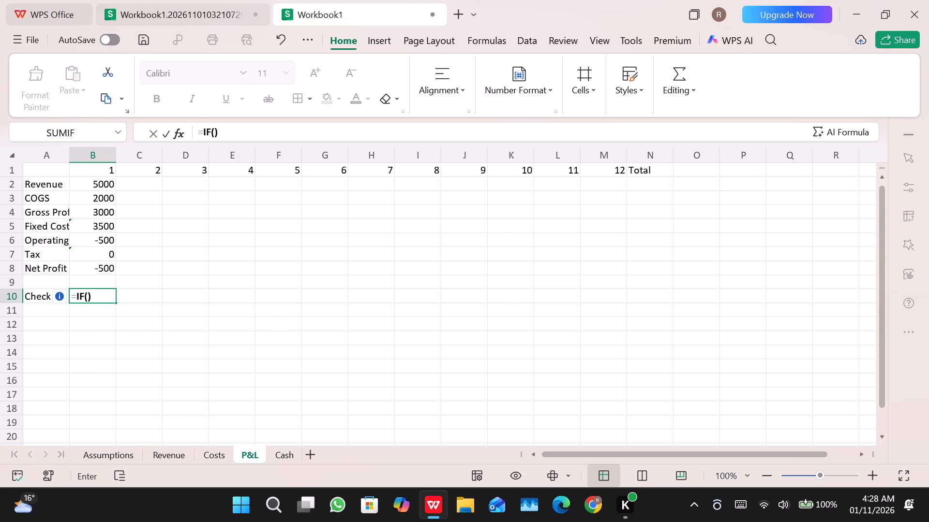
{"action": "type", "text": "ROU"}
{"action": "key", "text": "Return"}
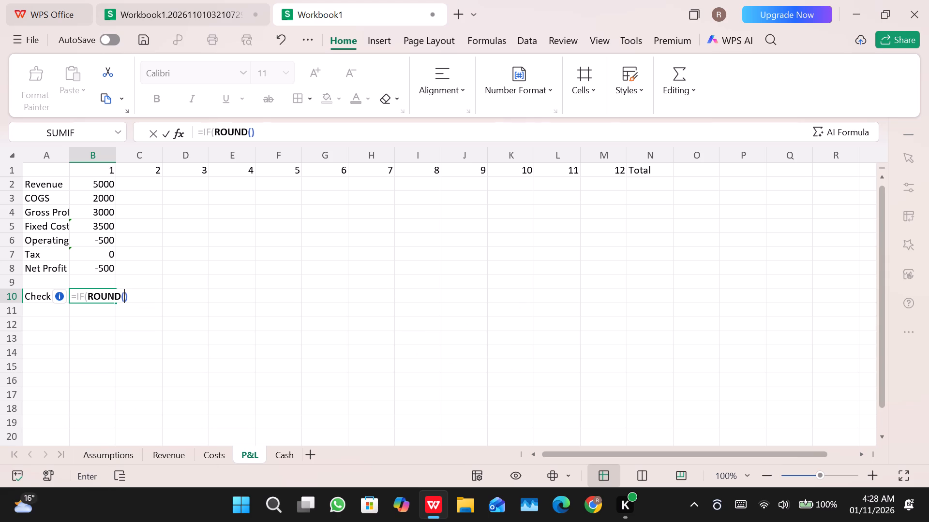
{"action": "key", "text": "shift+b"}
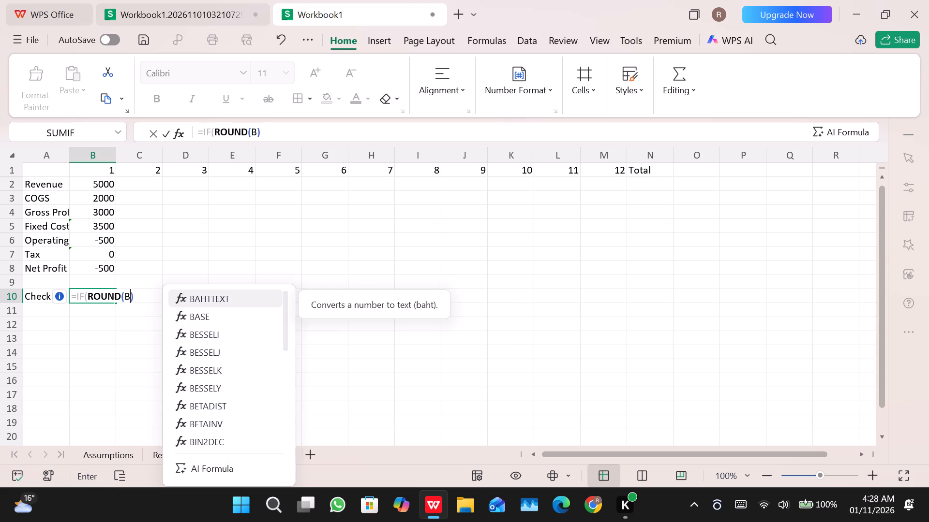
{"action": "key", "text": "minus"}
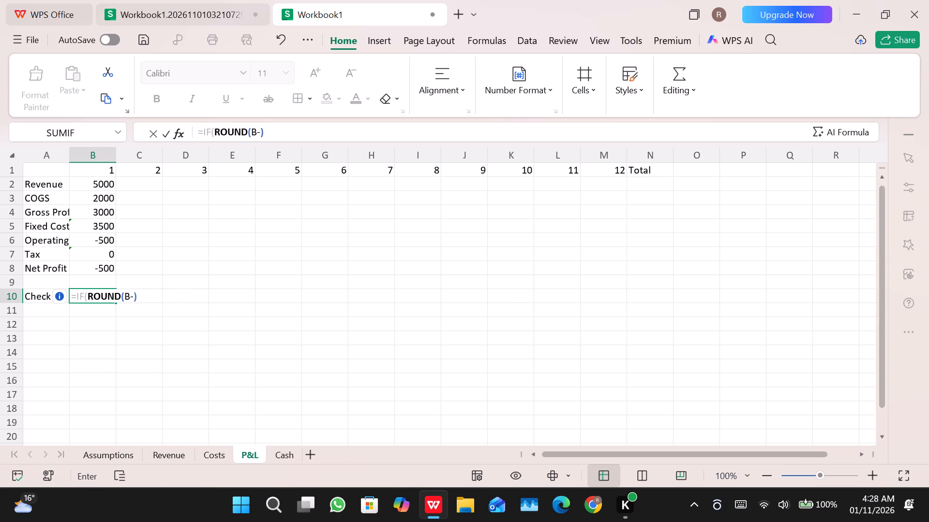
{"action": "key", "text": "shift+c"}
{"action": "type", "text": "osts"}
{"action": "key", "text": "shift+exclam"}
{"action": "key", "text": "Left"}
{"action": "key", "text": "Left"}
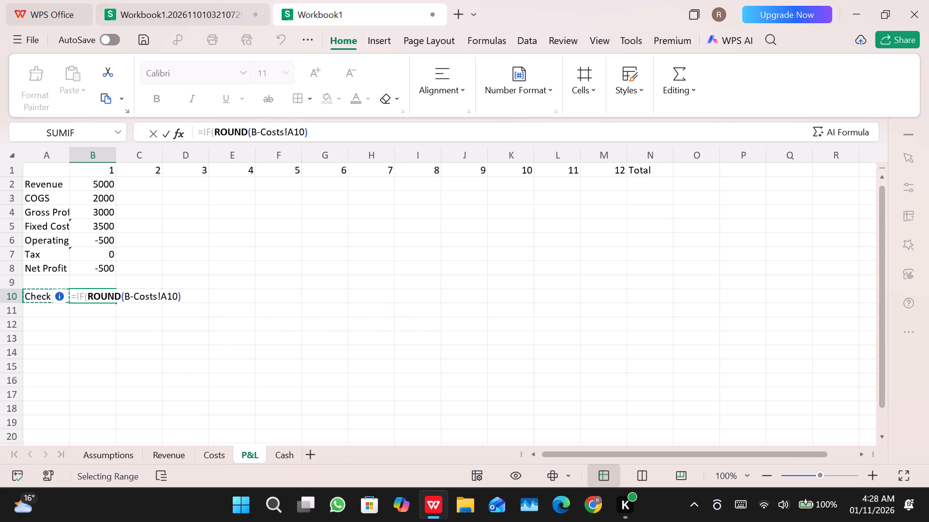
{"action": "key", "text": "Left"}
{"action": "key", "text": "Left"}
{"action": "key", "text": "Left"}
{"action": "key", "text": "Left"}
{"action": "key", "text": "Left"}
{"action": "key", "text": "Left"}
{"action": "key", "text": "Left"}
{"action": "key", "text": "Left"}
{"action": "left_click", "coordinate": [130, 295]}
{"action": "key", "text": "2"}
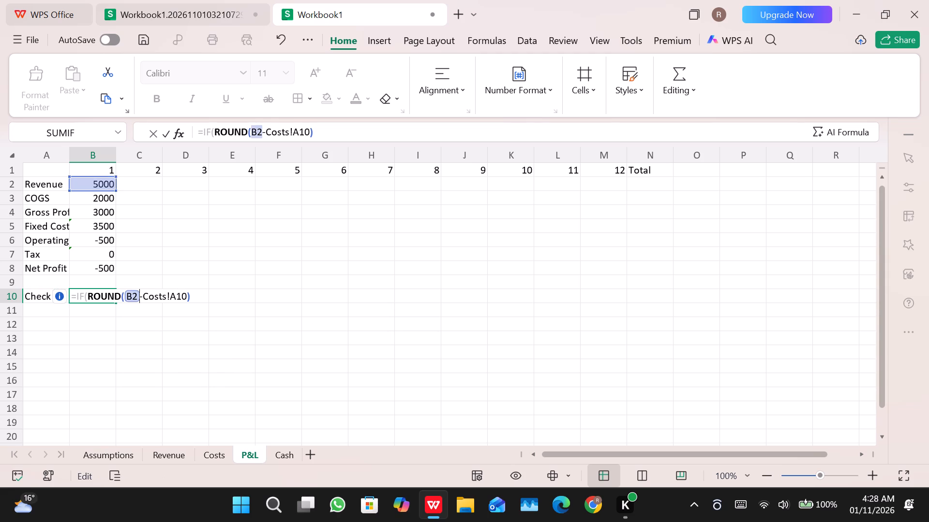
{"action": "left_click", "coordinate": [185, 295]}
{"action": "key", "text": "BackSpace"}
{"action": "key", "text": "BackSpace"}
{"action": "key", "text": "BackSpace"}
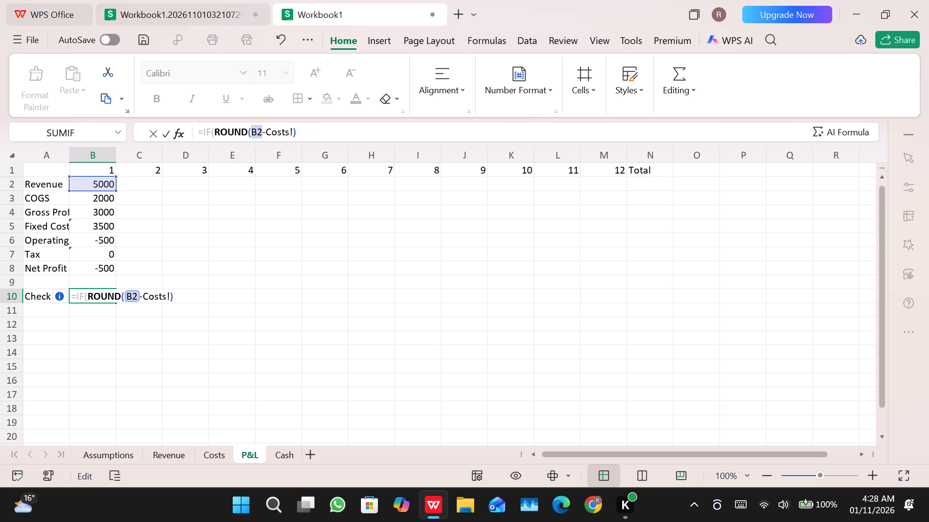
{"action": "key", "text": "shift+b"}
{"action": "key", "text": "5"}
{"action": "key", "text": "minus"}
{"action": "left_click", "coordinate": [104, 252]}
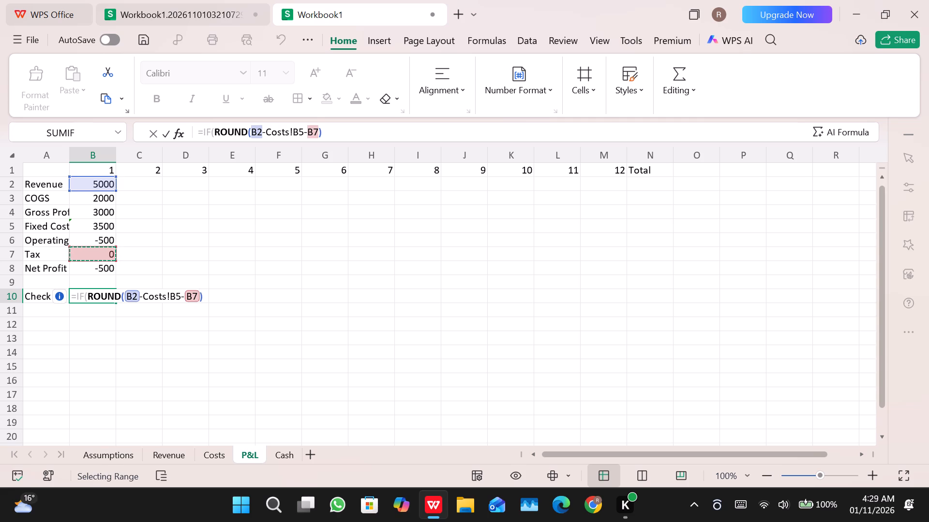
{"action": "key", "text": "minus"}
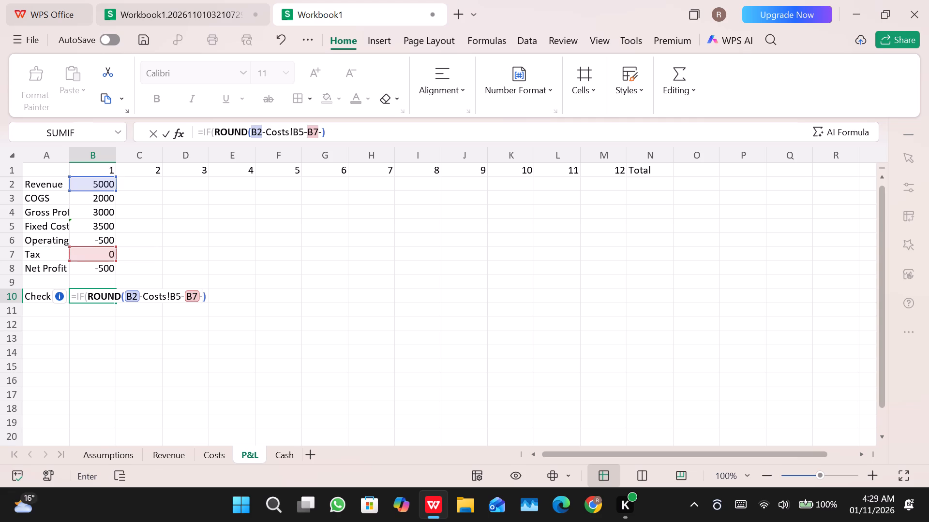
{"action": "left_click", "coordinate": [101, 267]}
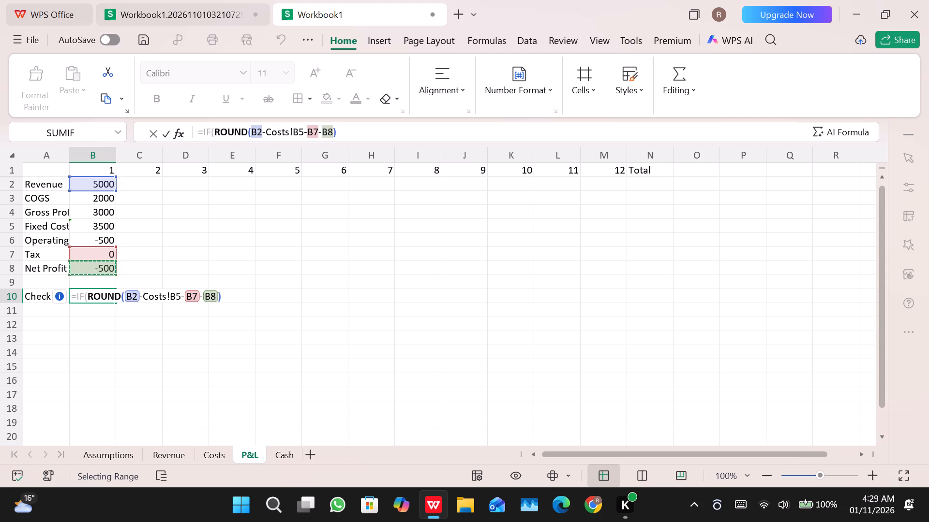
{"action": "key", "text": "comma"}
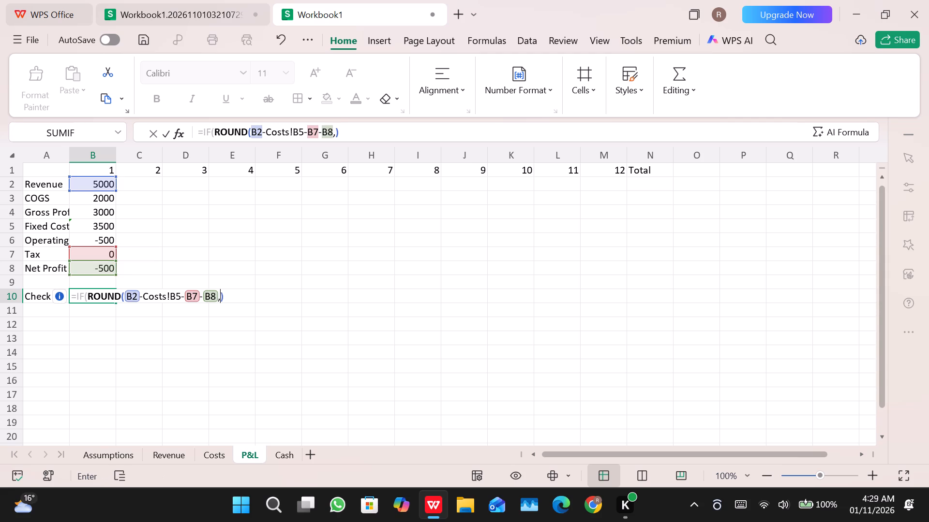
Round the check difference in cell B10 to 2 decimals and compare the ROUND result with 0.
{"action": "key", "text": "2"}
{"action": "left_click", "coordinate": [232, 295]}
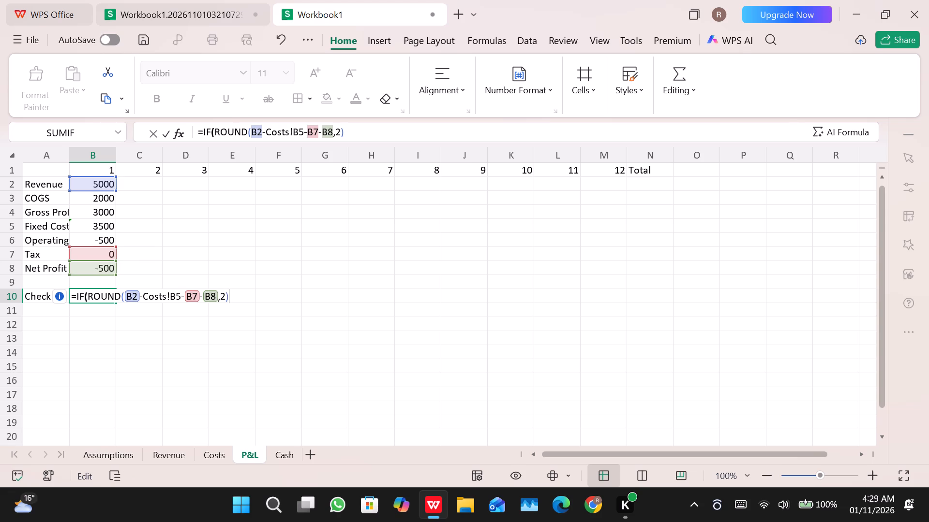
{"action": "key", "text": "equal"}
{"action": "key", "text": "0"}
Complete the IF formula in cell B10 with the result arguments "OK' and "ERROR", close its parenthesis and try to commit it.
{"action": "key", "text": "comma"}
{"action": "type", "text": "OK"}
{"action": "key", "text": "BackSpace"}
{"action": "key", "text": "BackSpace"}
{"action": "key", "text": "shift+quotedbl"}
{"action": "type", "text": "OK"}
{"action": "key", "text": "apostrophe"}
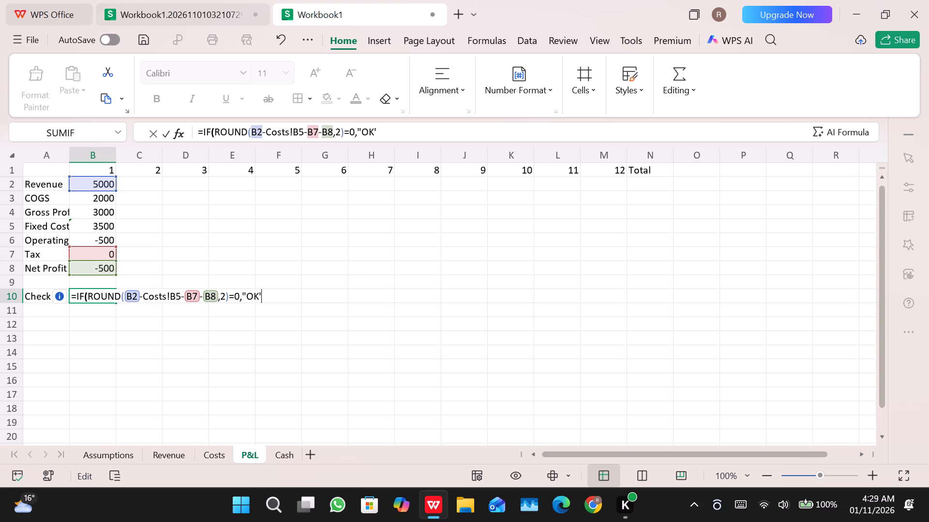
{"action": "key", "text": "comma"}
{"action": "key", "text": "shift+quotedbl"}
{"action": "key", "text": "shift+e"}
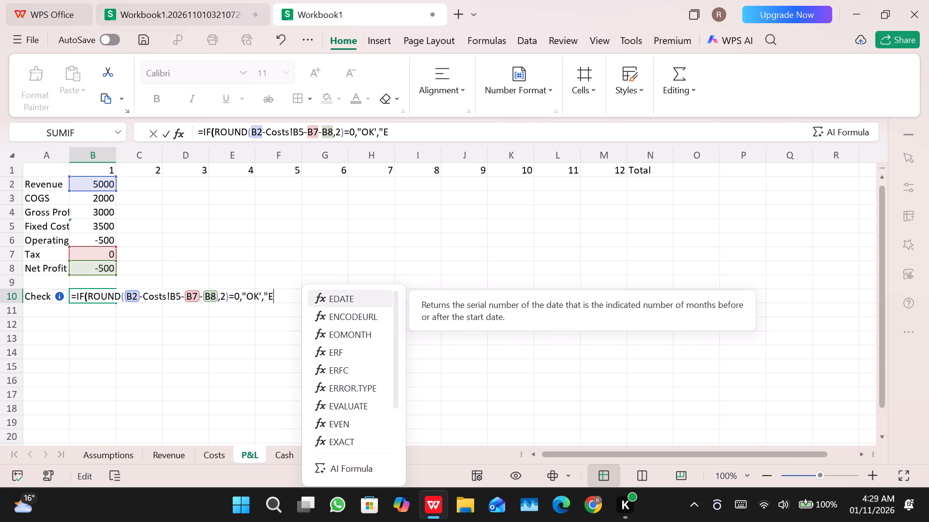
{"action": "type", "text": "RROR"}
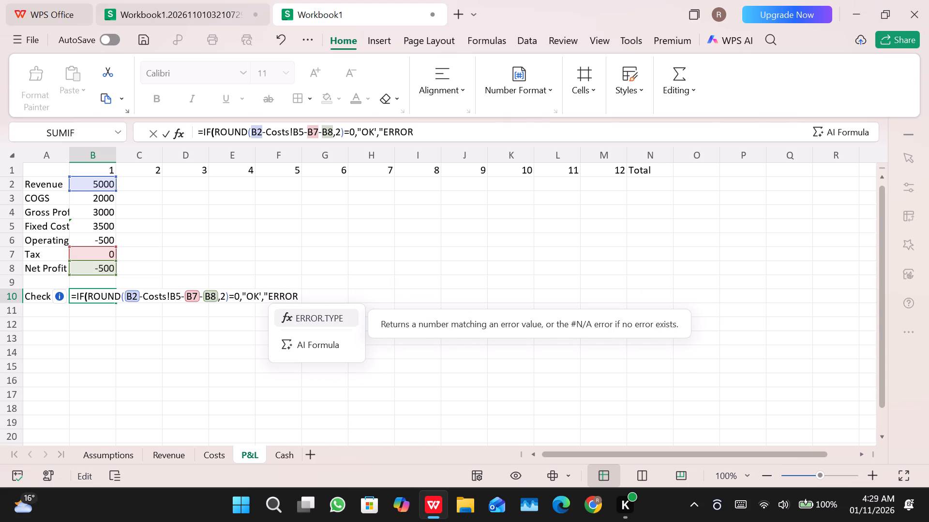
{"action": "key", "text": "shift+quotedbl"}
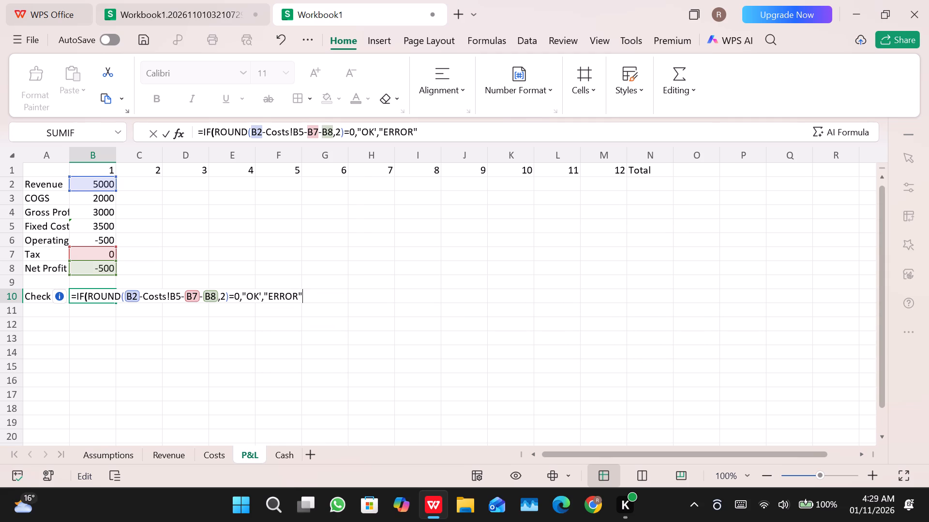
{"action": "key", "text": "shift+parenright"}
{"action": "key", "text": "Return"}
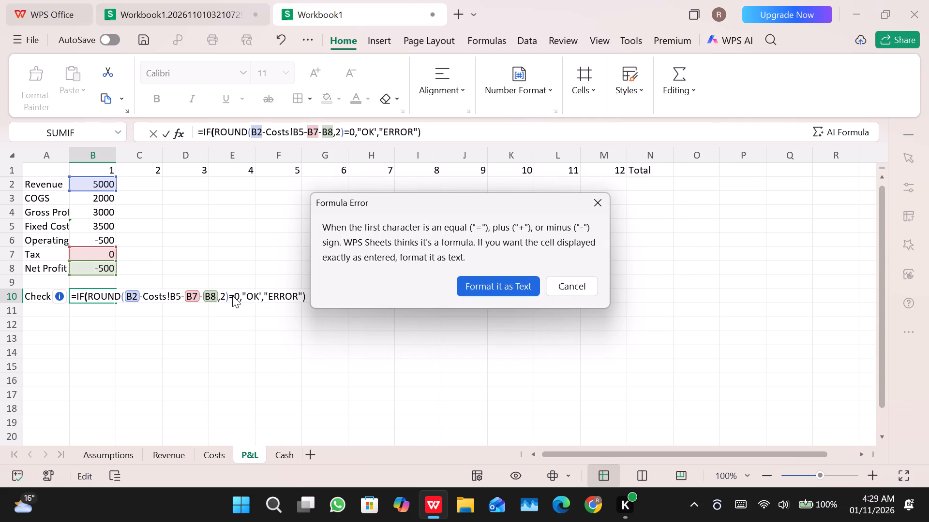
{"action": "left_click", "coordinate": [567, 282]}
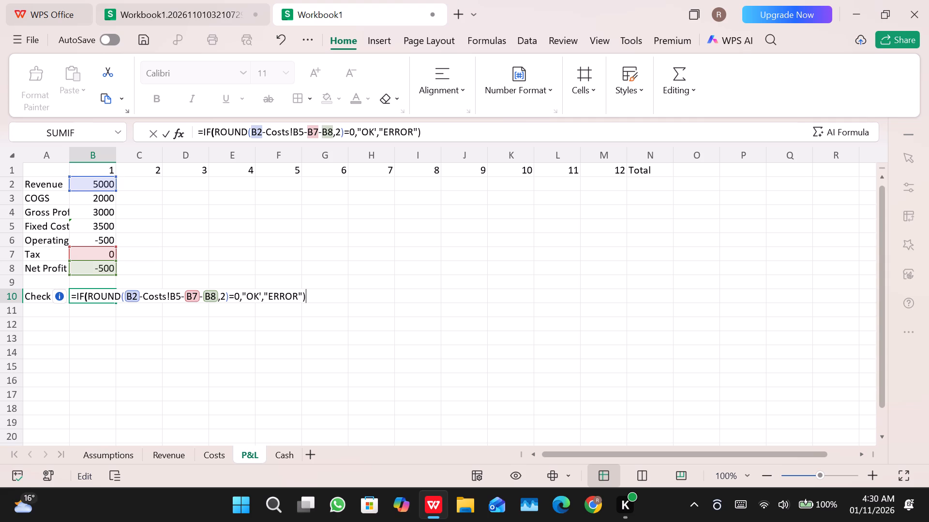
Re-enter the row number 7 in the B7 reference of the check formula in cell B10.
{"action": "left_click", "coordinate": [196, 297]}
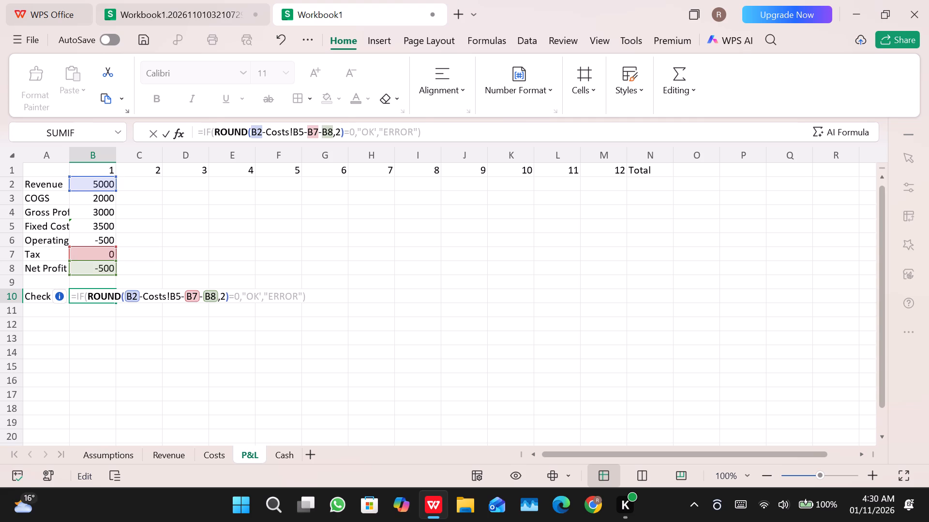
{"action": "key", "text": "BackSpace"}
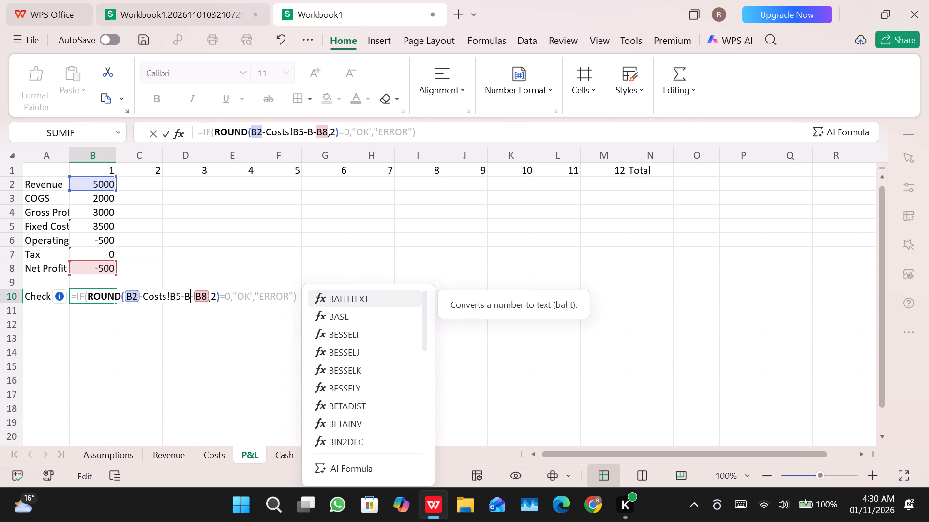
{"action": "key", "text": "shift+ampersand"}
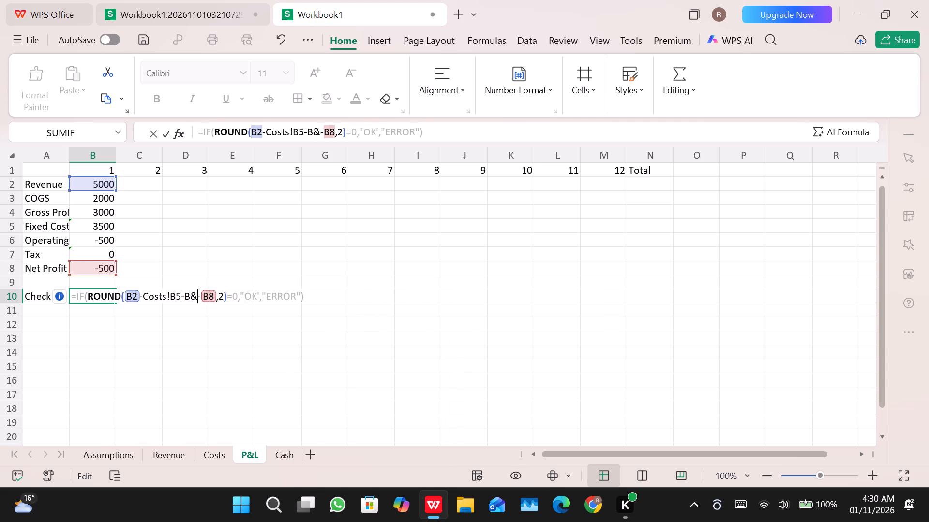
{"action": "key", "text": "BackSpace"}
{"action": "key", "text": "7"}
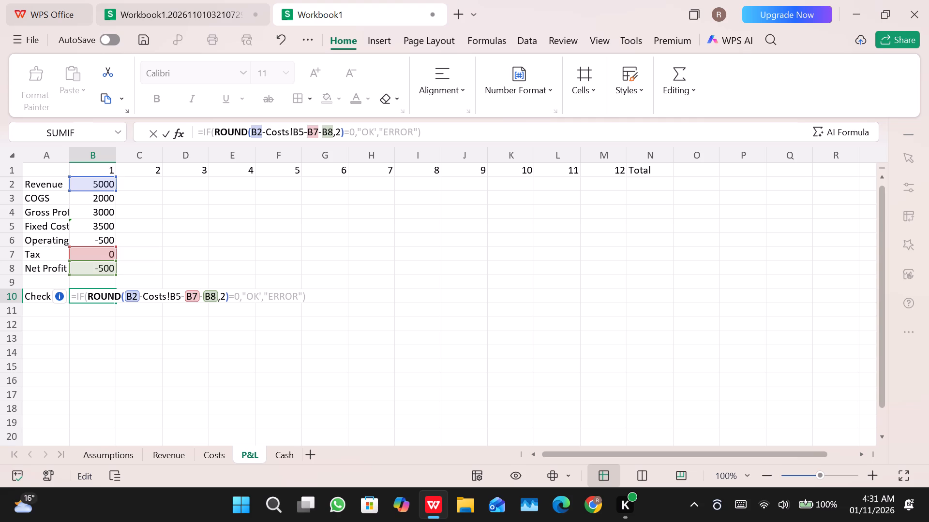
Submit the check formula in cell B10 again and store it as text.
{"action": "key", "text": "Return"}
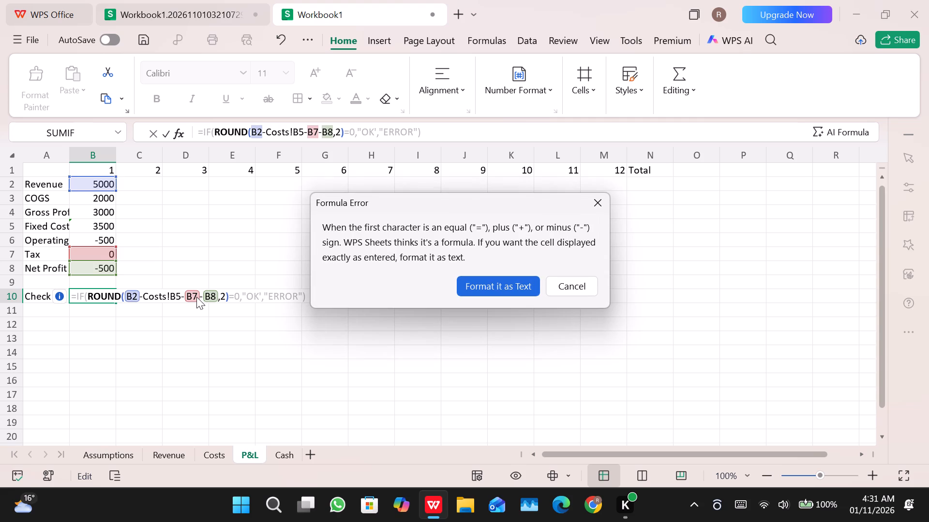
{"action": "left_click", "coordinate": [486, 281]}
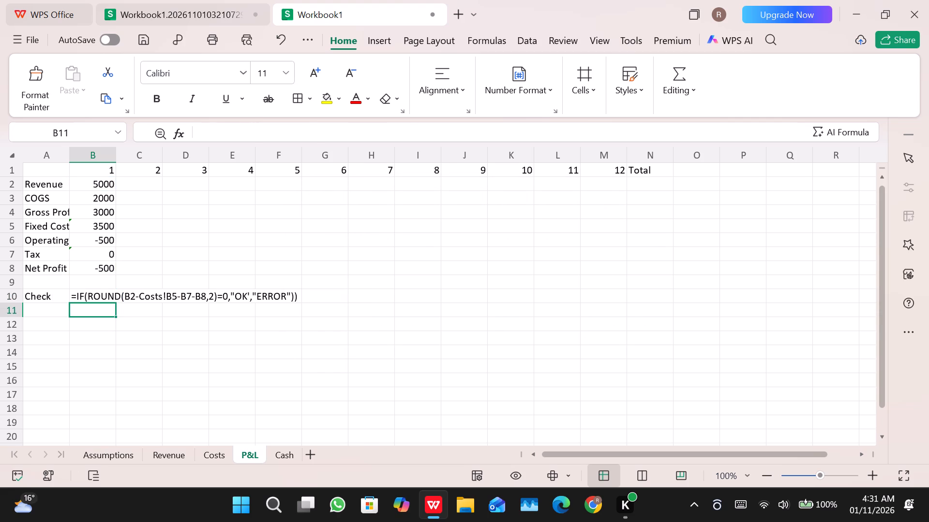
Reopen cell B10 for editing and remove the leading apostrophe so the check entry is a formula again.
{"action": "left_click", "coordinate": [169, 296]}
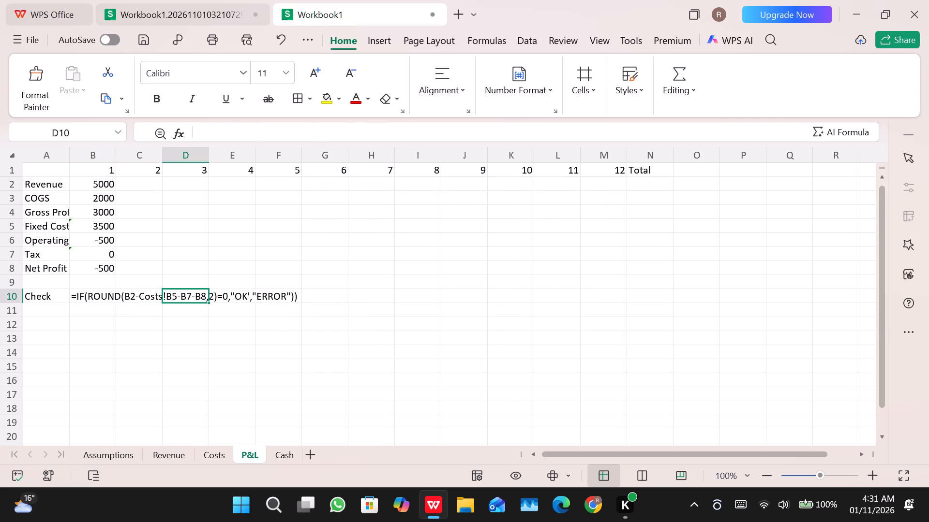
{"action": "double_click", "coordinate": [89, 296]}
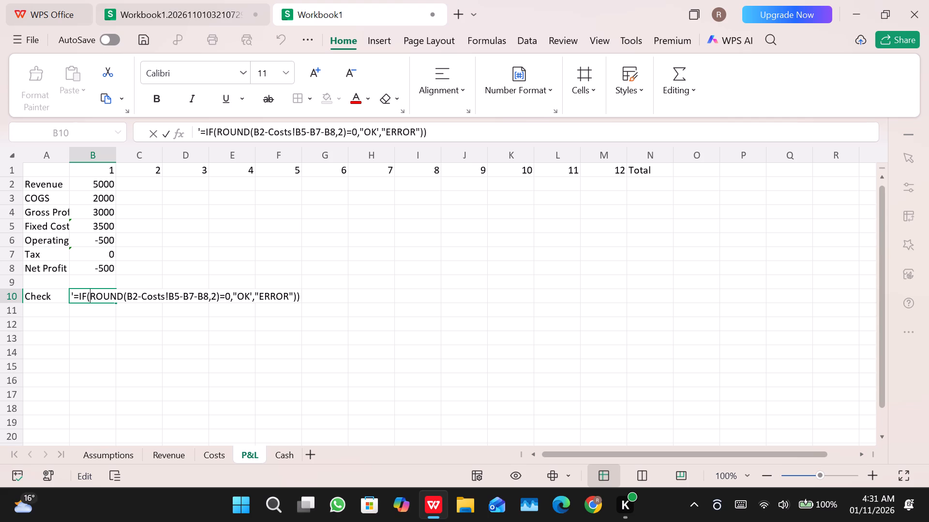
{"action": "left_click", "coordinate": [76, 294]}
{"action": "key", "text": "BackSpace"}
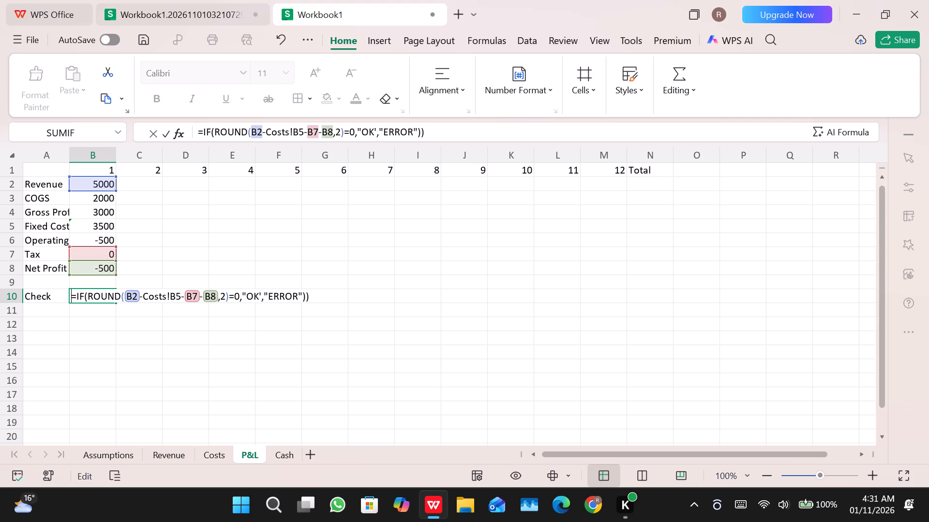
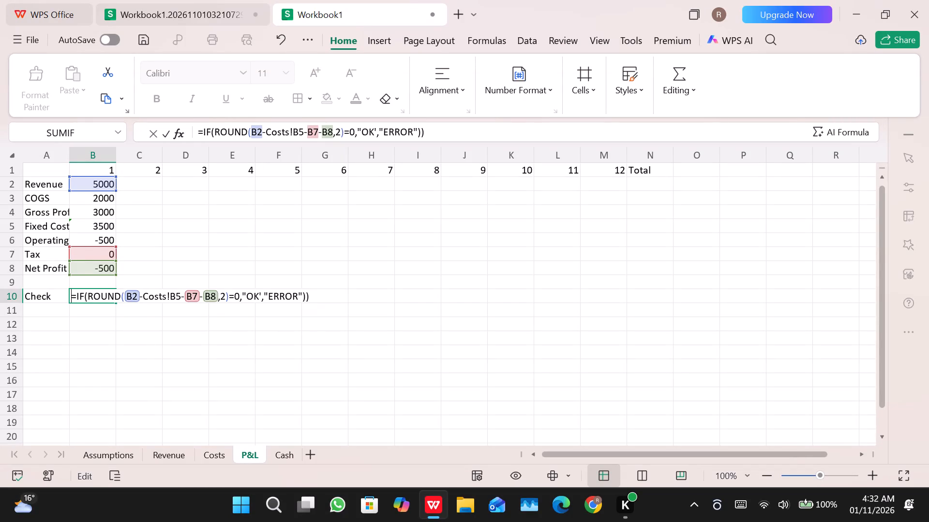
Remove the extra closing parenthesis from the end of the check formula in B10 and try to commit it.
{"action": "left_click", "coordinate": [433, 130]}
{"action": "key", "text": "BackSpace"}
{"action": "key", "text": "Return"}
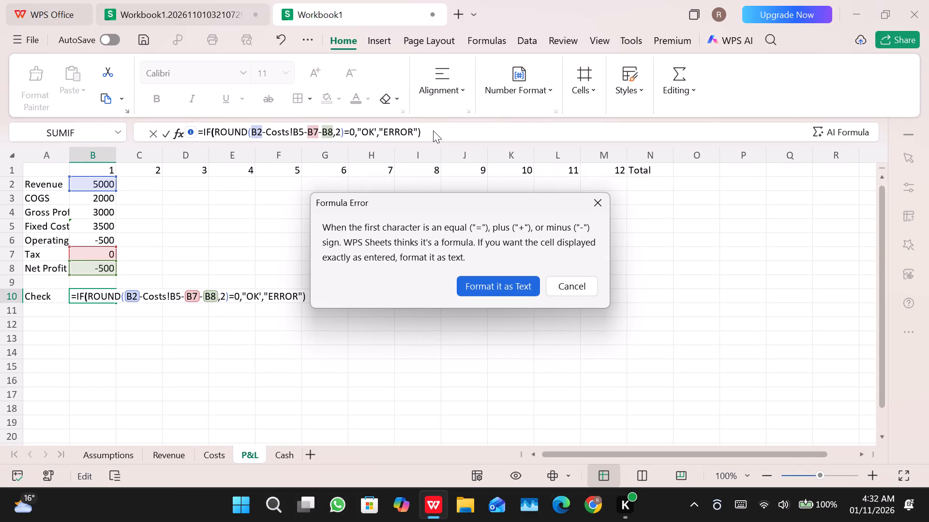
{"action": "left_click", "coordinate": [570, 290]}
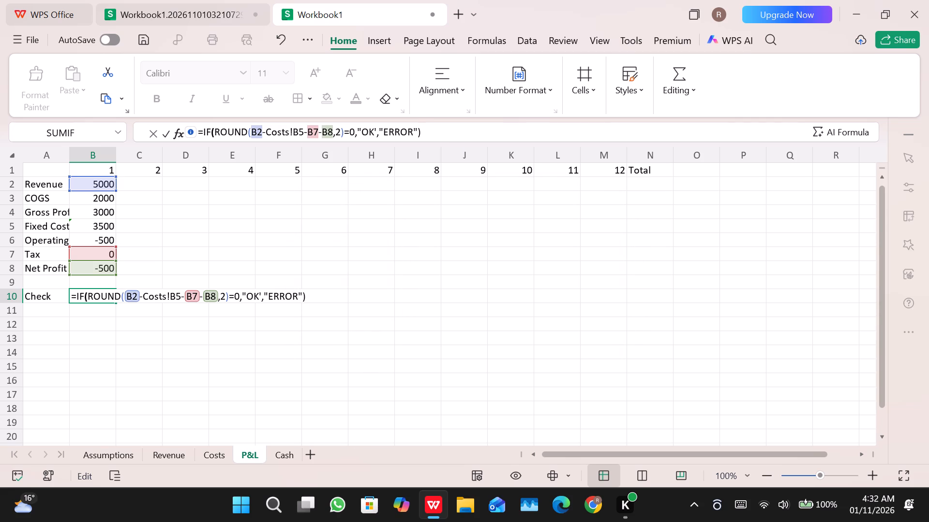
Replace the single quote after OK with a double quote in B10's check formula so the argument reads "OK", and commit it.
{"action": "left_click", "coordinate": [377, 128]}
{"action": "key", "text": "BackSpace"}
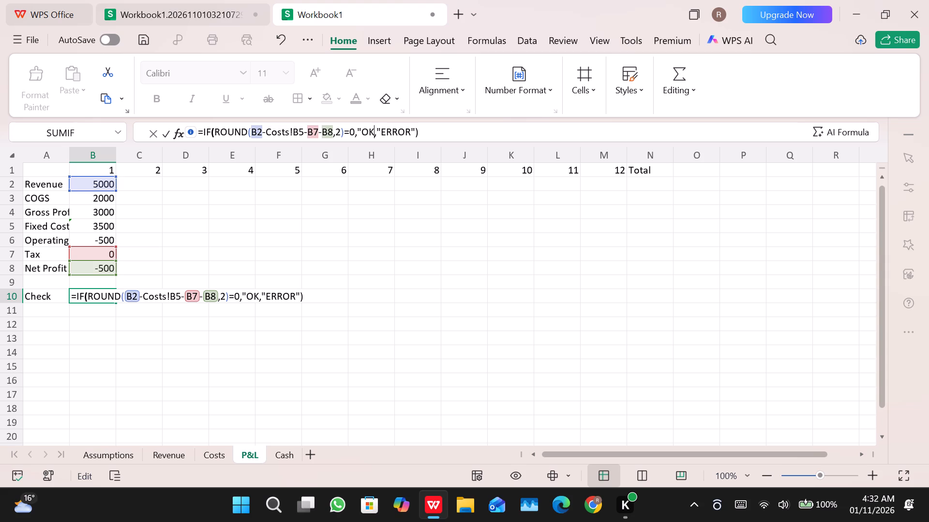
{"action": "key", "text": "shift+quotedbl"}
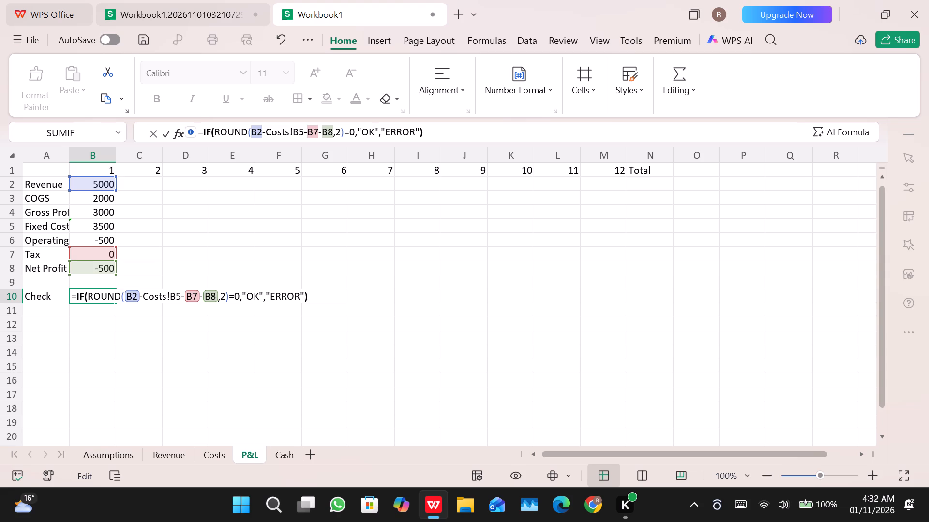
{"action": "key", "text": "Return"}
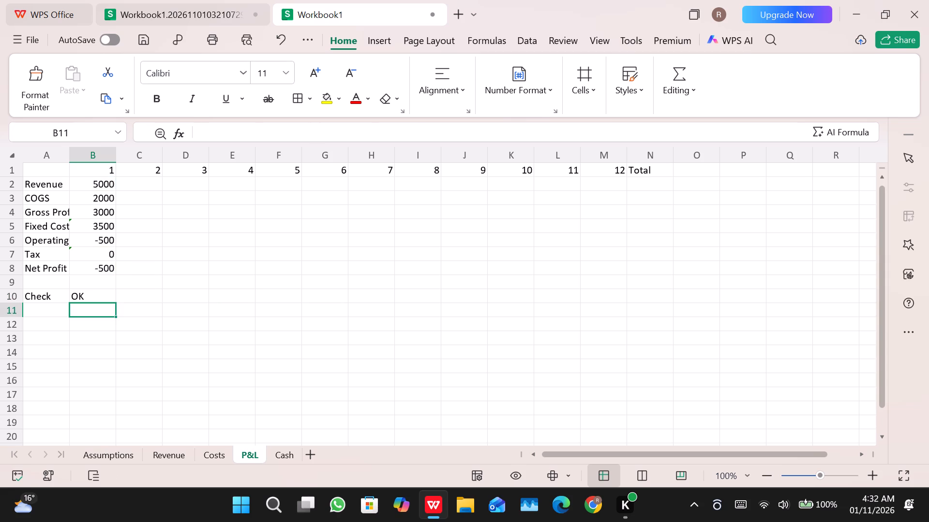
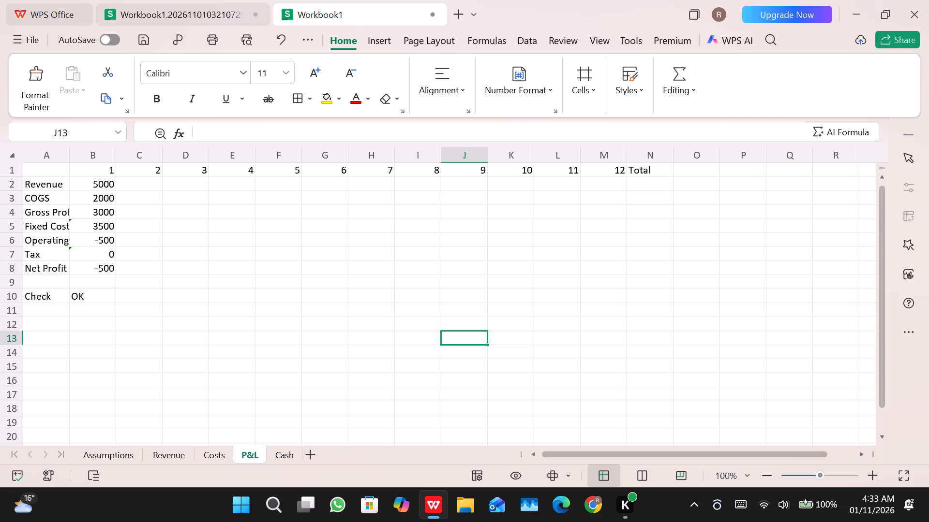
Fill the Revenue formula from B2 across to M2 on the P&L sheet, covering months 1 to 12.
{"action": "left_click", "coordinate": [41, 310]}
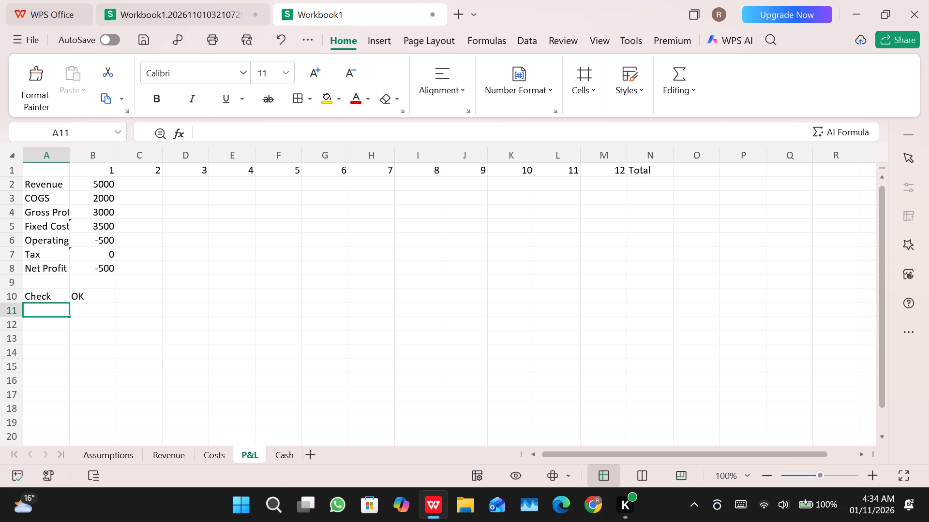
{"action": "left_click", "coordinate": [94, 184]}
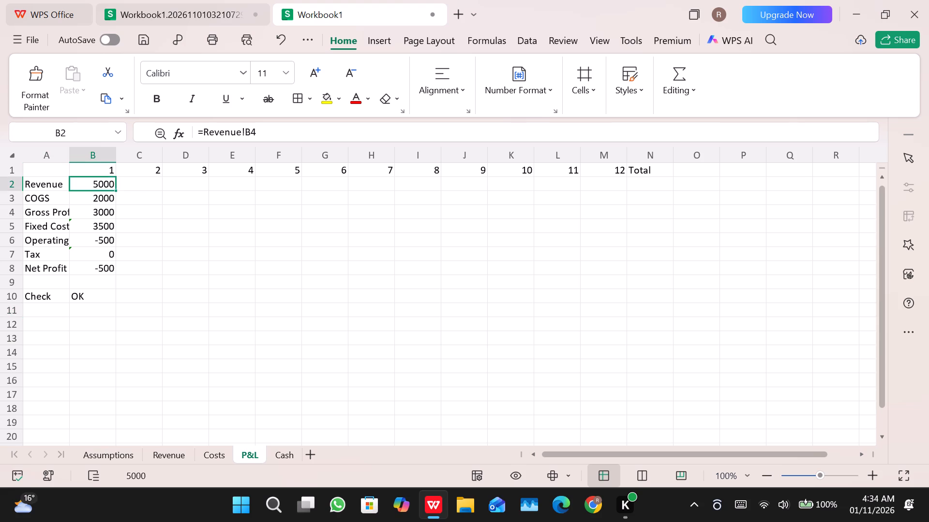
{"action": "left_click_drag", "start_coordinate": [118, 188], "coordinate": [214, 181]}
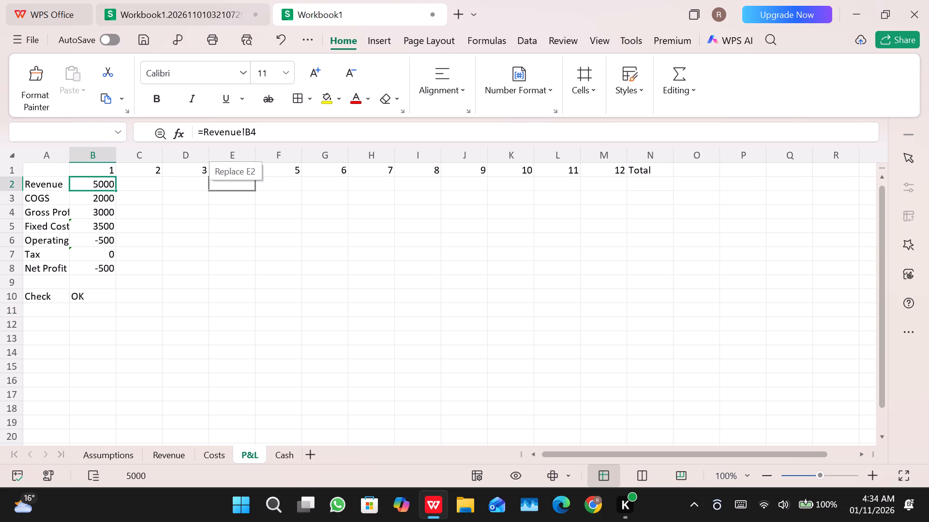
{"action": "left_click_drag", "start_coordinate": [214, 181], "coordinate": [107, 185]}
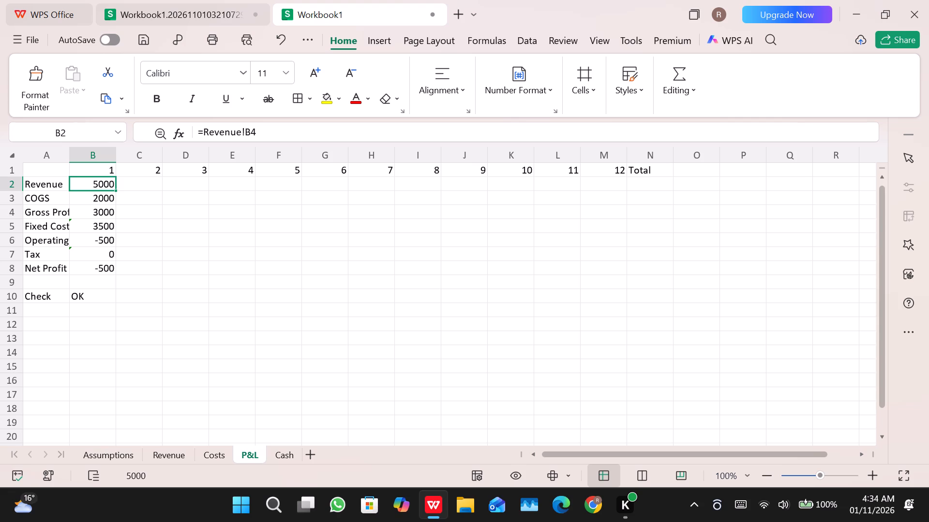
{"action": "left_click", "coordinate": [116, 190]}
{"action": "left_click_drag", "start_coordinate": [116, 190], "coordinate": [412, 236]}
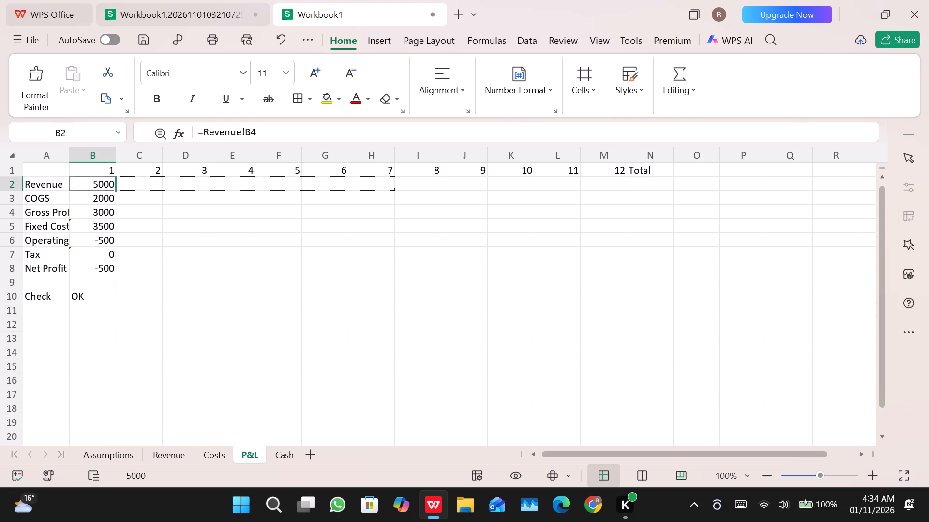
{"action": "left_click_drag", "start_coordinate": [412, 236], "coordinate": [626, 213]}
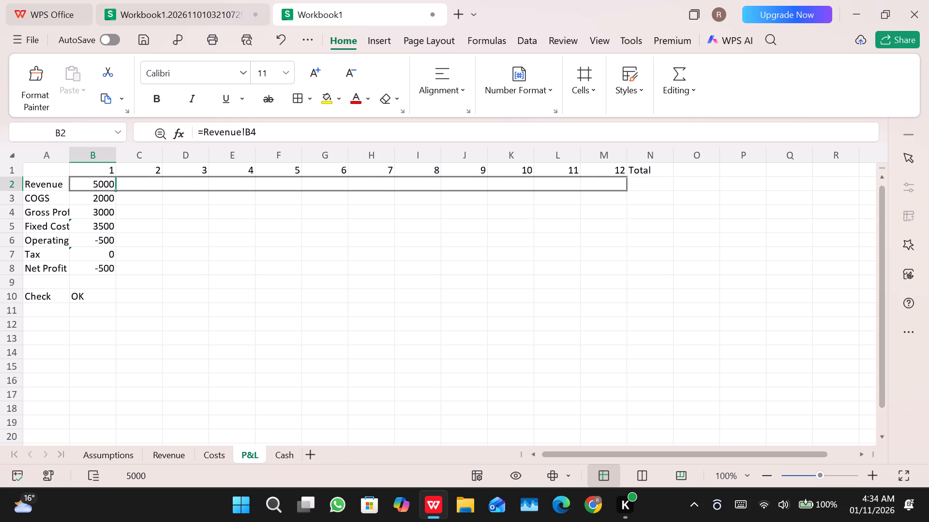
{"action": "left_click_drag", "start_coordinate": [626, 213], "coordinate": [617, 193]}
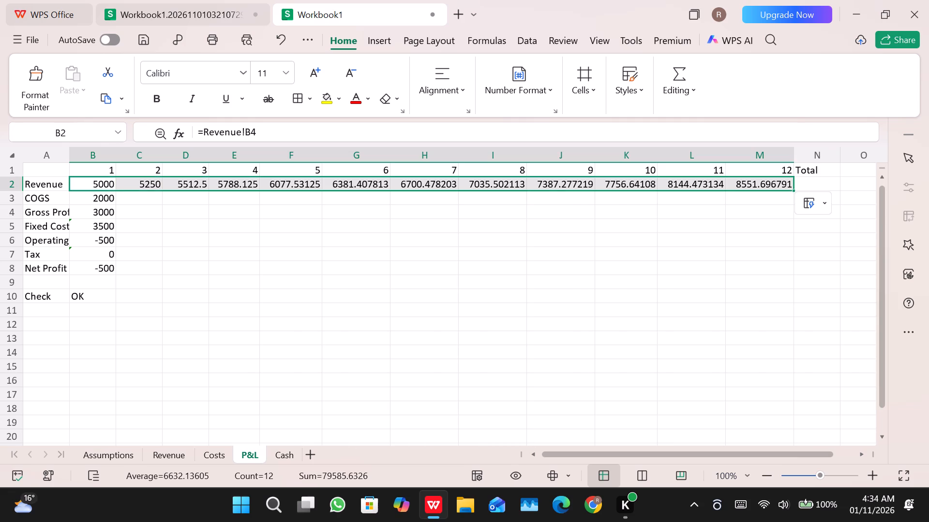
Fill the COGS formula from B3 across through M3, keeping the Total column N empty.
{"action": "left_click", "coordinate": [103, 203]}
{"action": "left_click", "coordinate": [117, 202]}
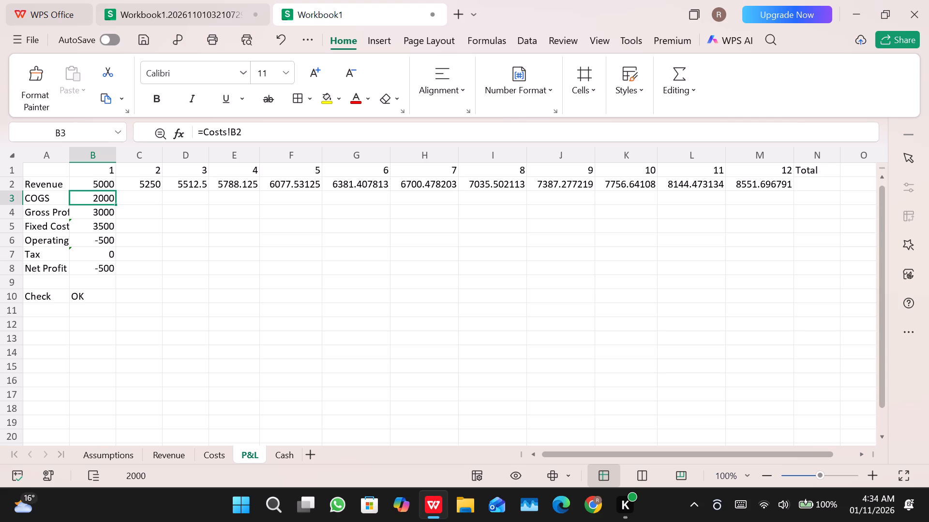
{"action": "left_click_drag", "start_coordinate": [117, 205], "coordinate": [562, 193]}
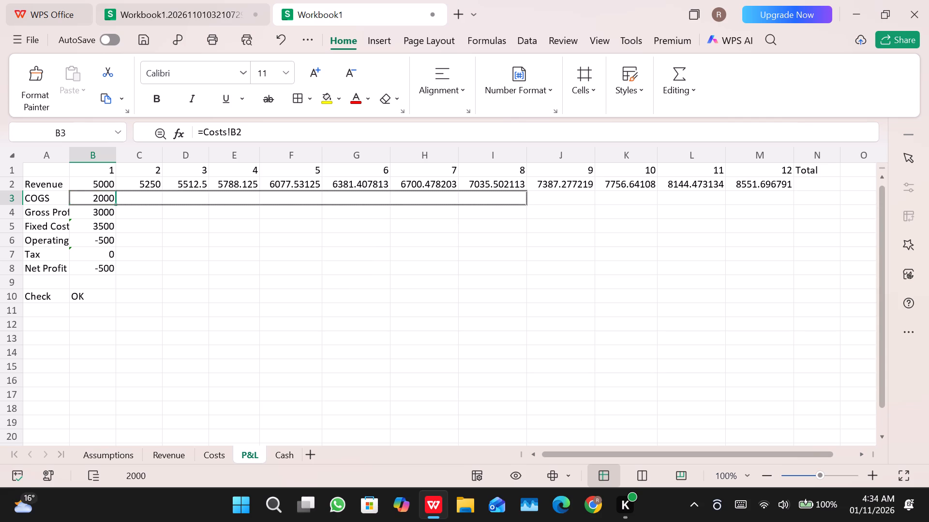
{"action": "left_click_drag", "start_coordinate": [562, 193], "coordinate": [781, 194]}
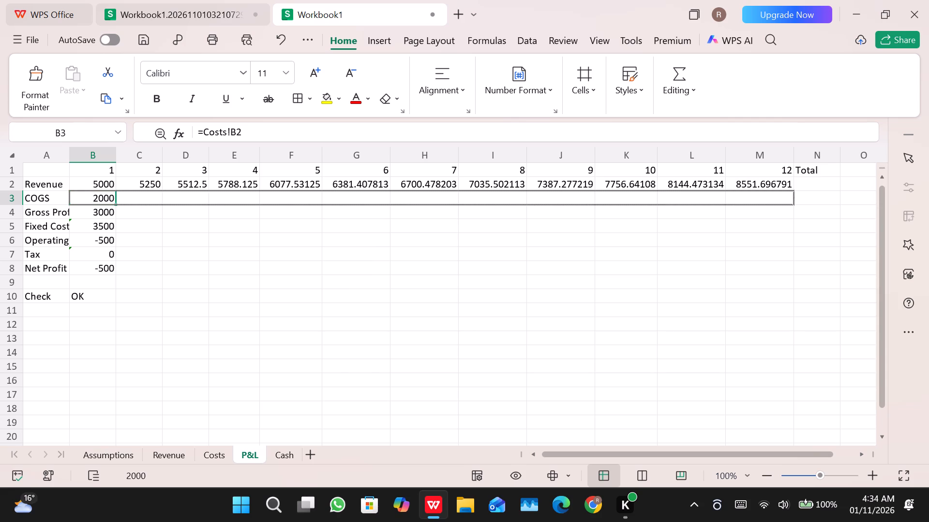
{"action": "left_click_drag", "start_coordinate": [781, 194], "coordinate": [863, 196]}
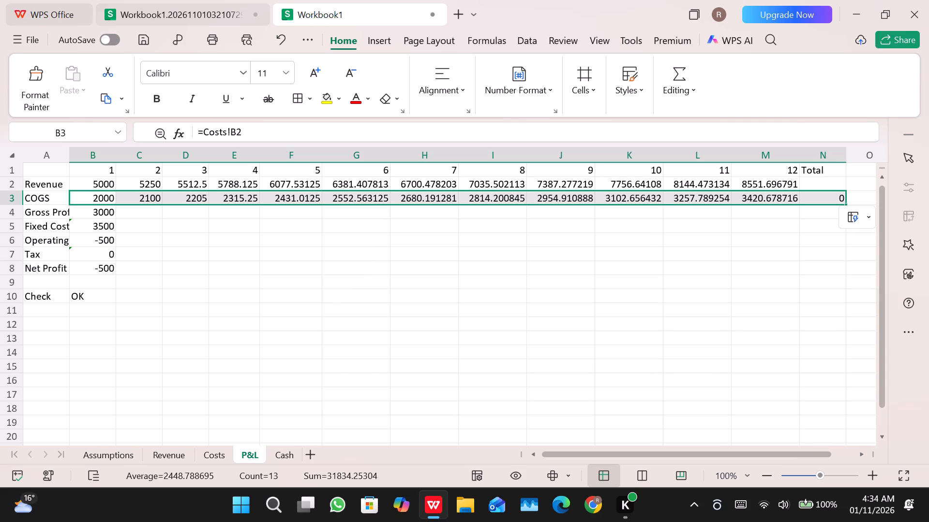
{"action": "left_click_drag", "start_coordinate": [686, 443], "coordinate": [699, 430]}
{"action": "left_click_drag", "start_coordinate": [723, 420], "coordinate": [738, 424]}
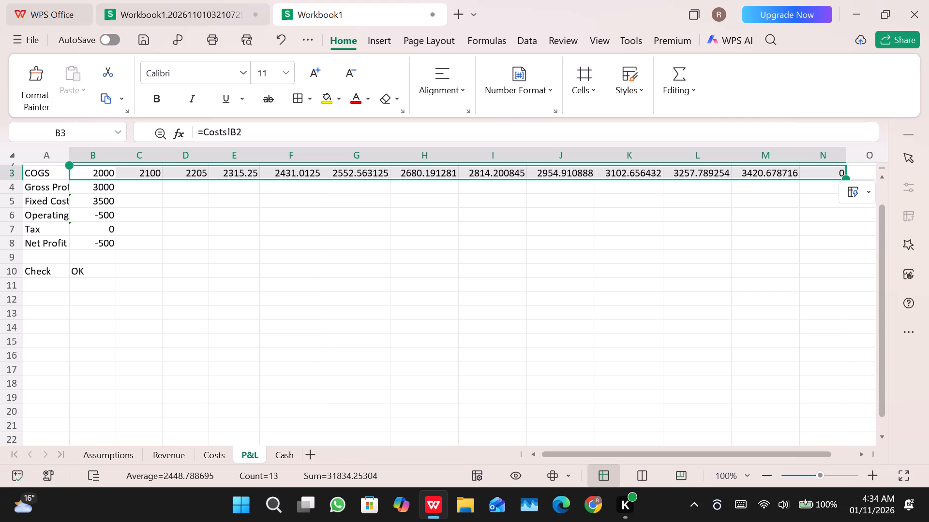
{"action": "scroll", "coordinate": [738, 424], "scroll_direction": "up", "scroll_amount": 1}
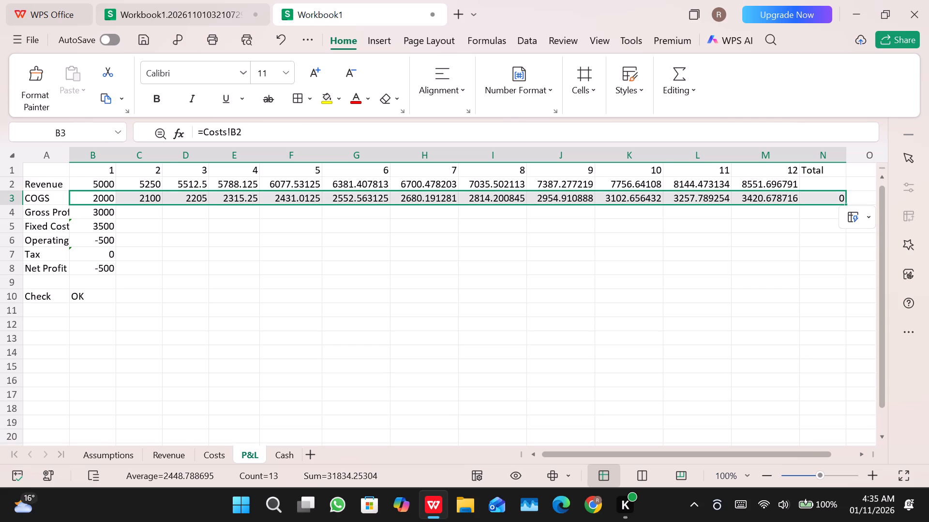
{"action": "left_click_drag", "start_coordinate": [846, 203], "coordinate": [819, 203]}
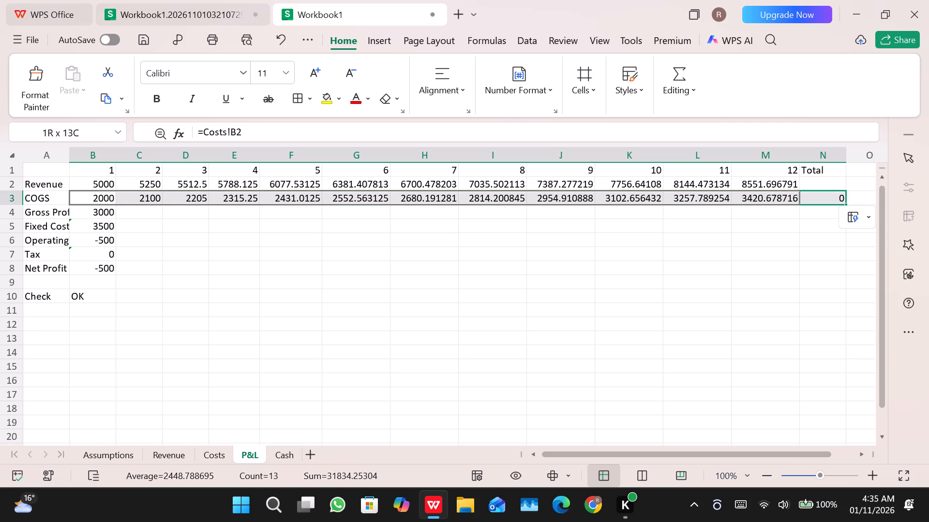
{"action": "left_click_drag", "start_coordinate": [819, 203], "coordinate": [818, 203]}
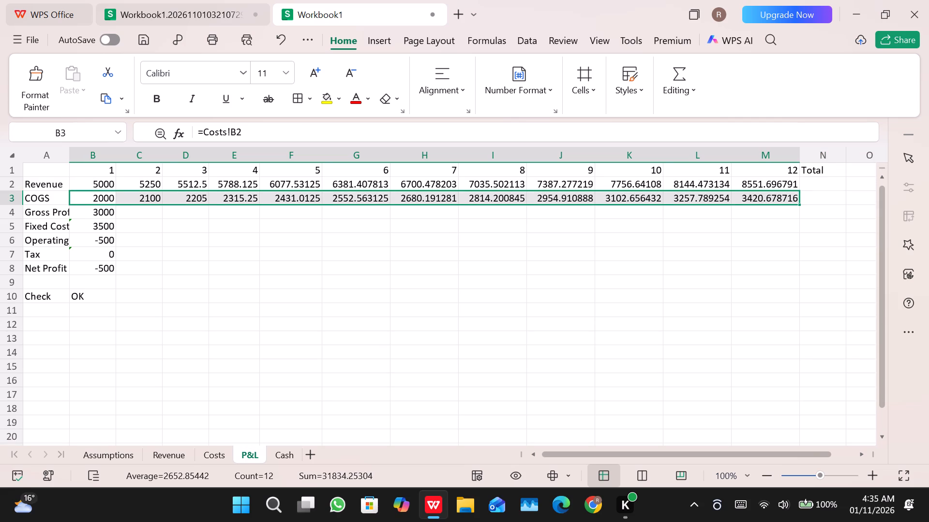
Fill the Gross Profit formula from B4 across through month 12 in M4.
{"action": "left_click", "coordinate": [103, 214]}
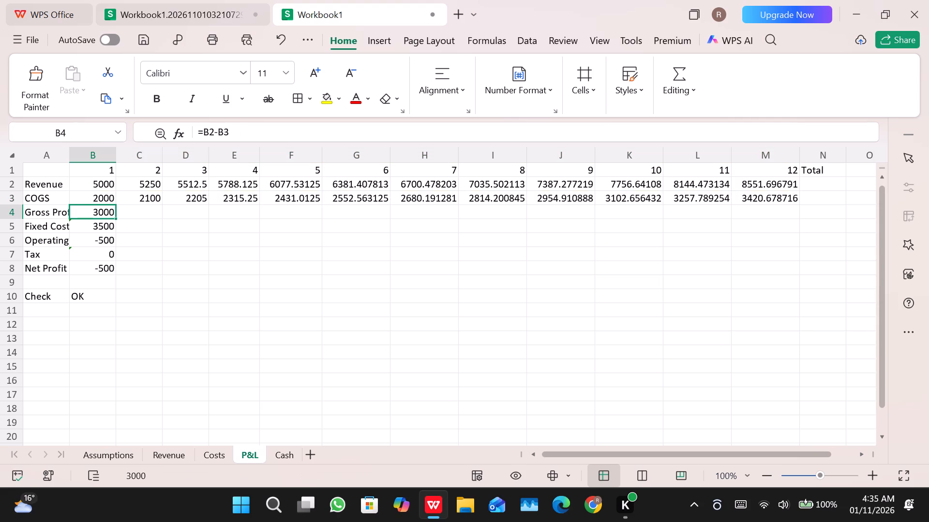
{"action": "left_click_drag", "start_coordinate": [114, 217], "coordinate": [430, 243]}
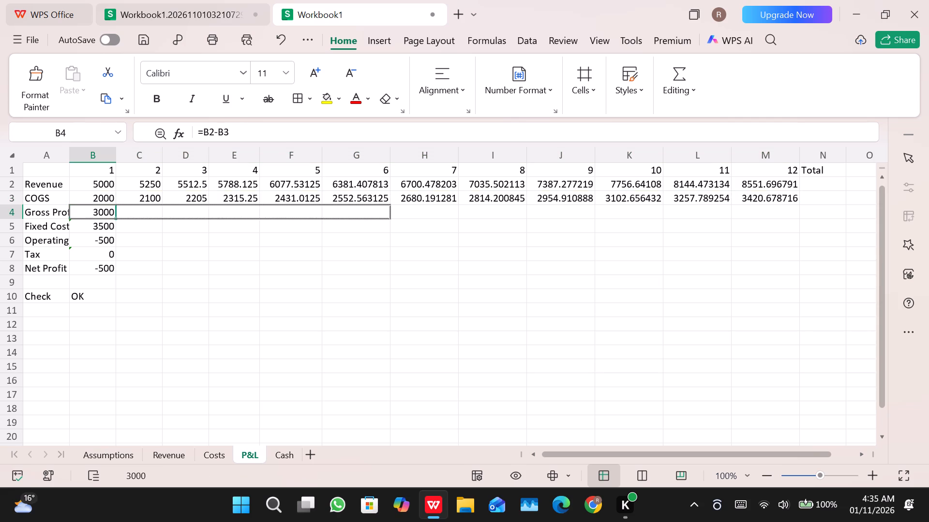
{"action": "left_click_drag", "start_coordinate": [430, 243], "coordinate": [729, 205]}
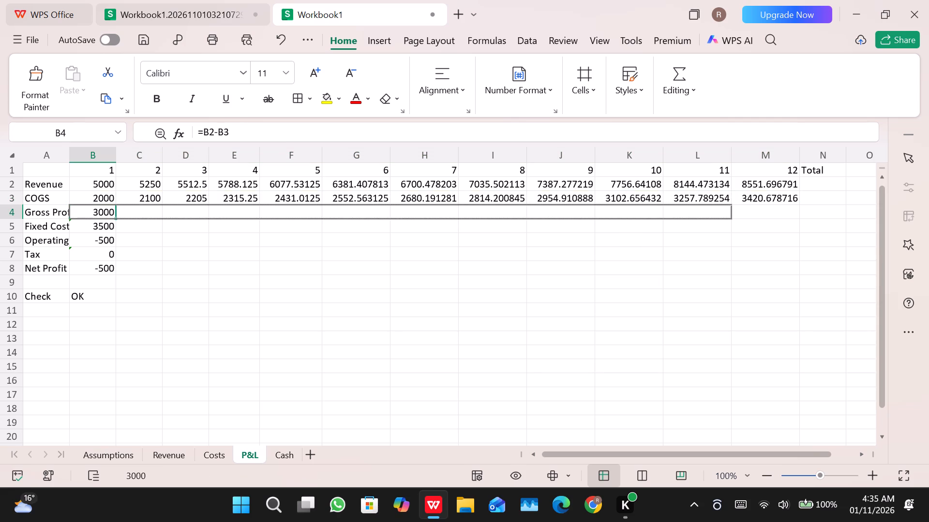
{"action": "left_click_drag", "start_coordinate": [729, 205], "coordinate": [779, 209]}
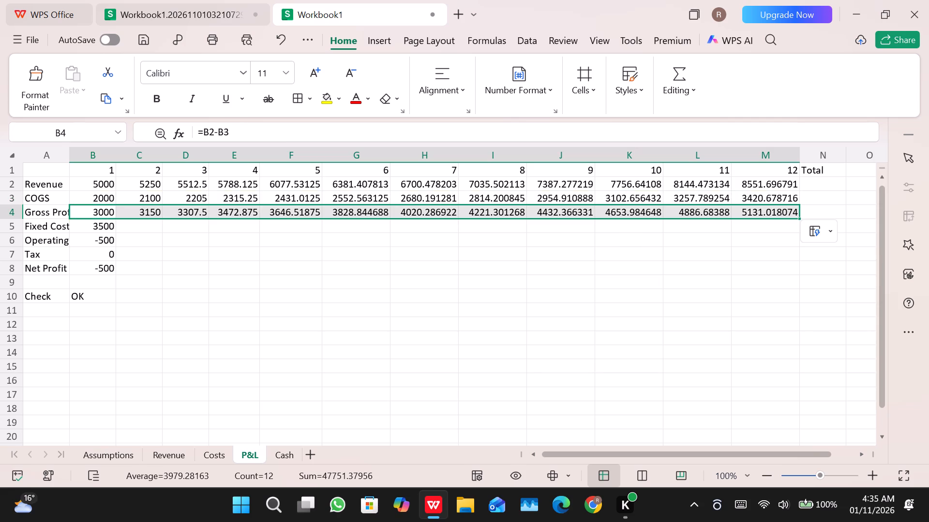
Fill the Fixed Cost formula from B5 across through month 12 in M5.
{"action": "left_click", "coordinate": [99, 227]}
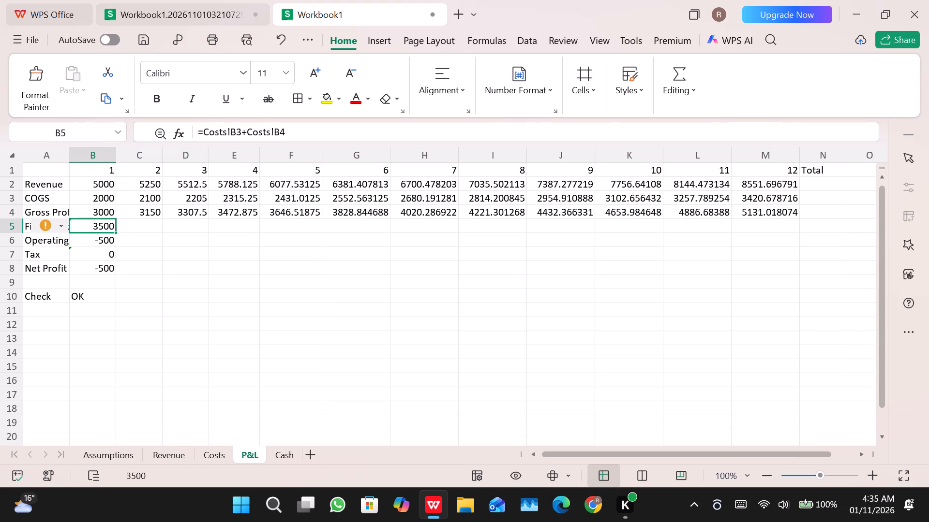
{"action": "left_click_drag", "start_coordinate": [115, 232], "coordinate": [514, 232]}
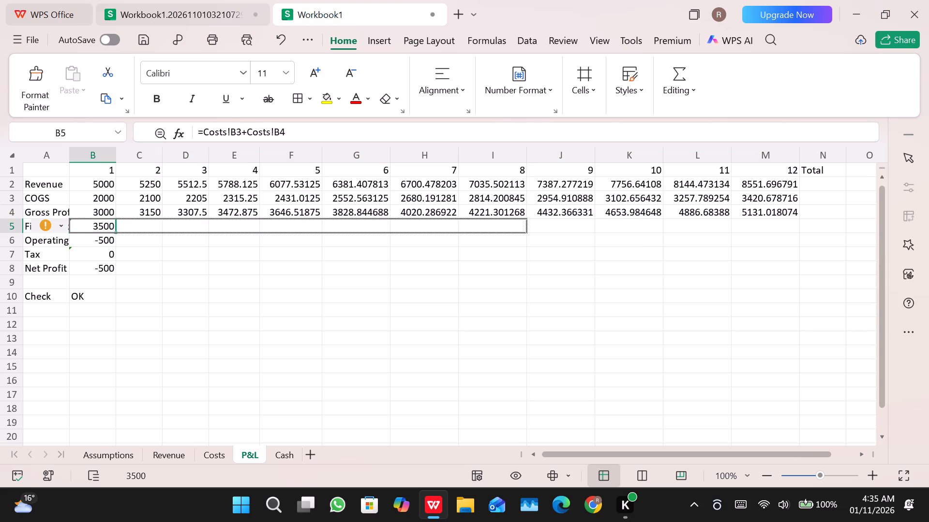
{"action": "left_click_drag", "start_coordinate": [514, 232], "coordinate": [755, 237]}
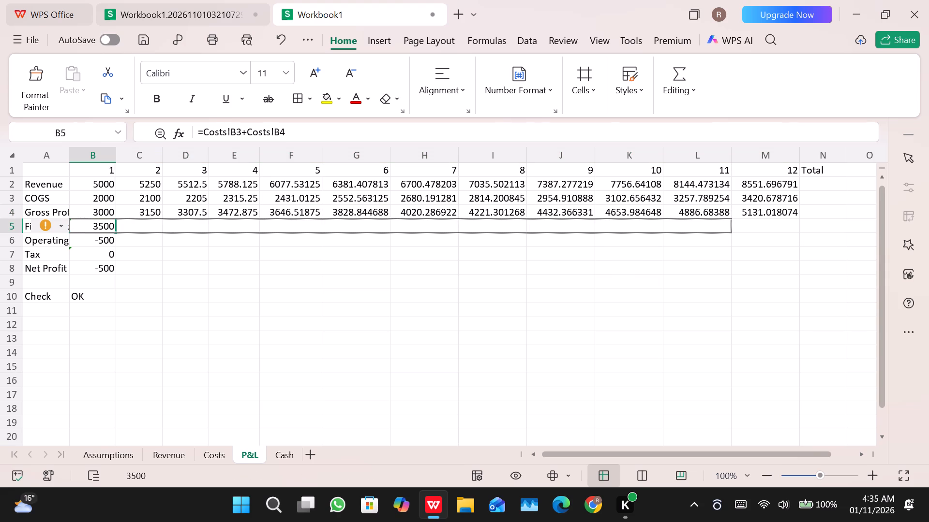
{"action": "left_click_drag", "start_coordinate": [755, 237], "coordinate": [754, 235]}
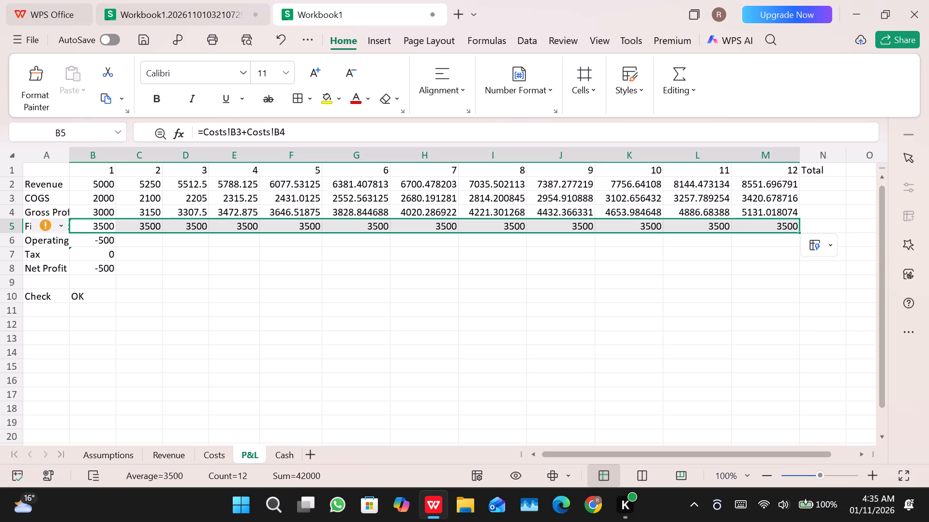
Fill the Operating row's formula from B6 across through month 12 in M6.
{"action": "left_click", "coordinate": [94, 244]}
{"action": "left_click_drag", "start_coordinate": [115, 246], "coordinate": [489, 216]}
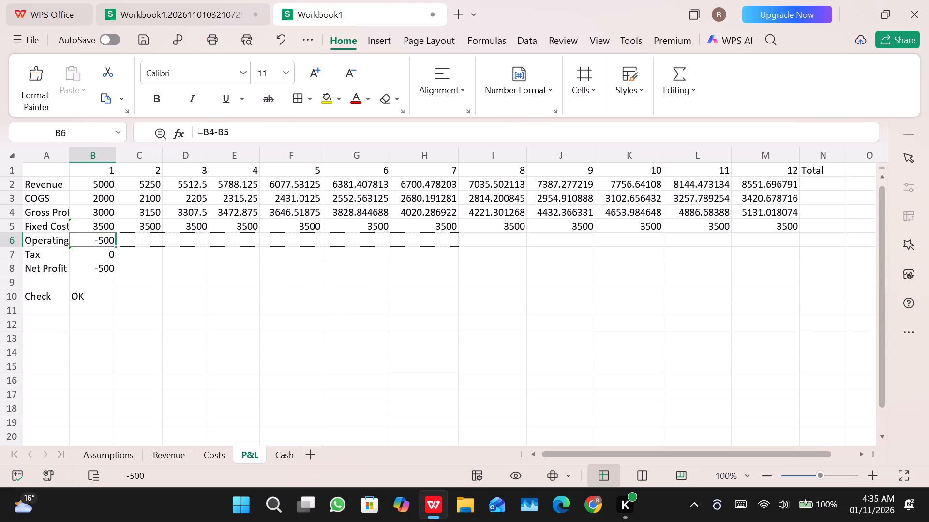
{"action": "left_click_drag", "start_coordinate": [489, 216], "coordinate": [720, 227]}
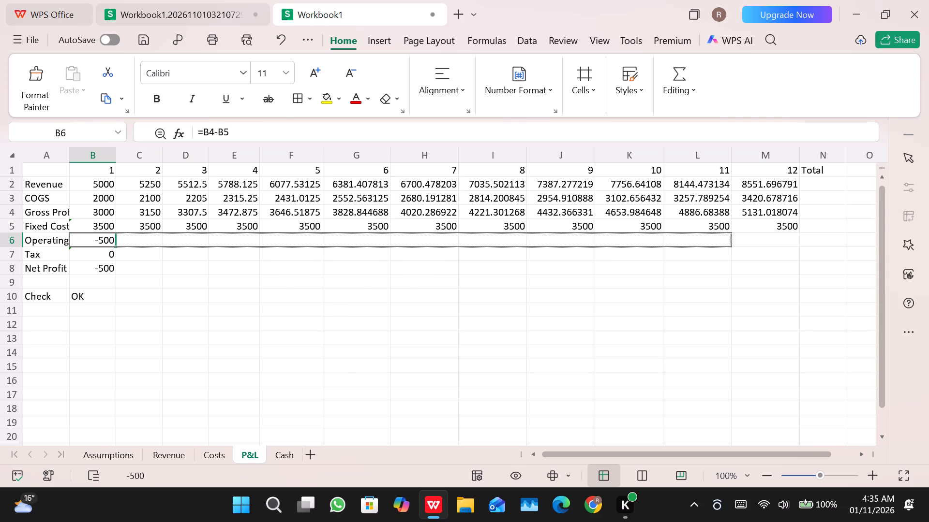
{"action": "left_click_drag", "start_coordinate": [720, 227], "coordinate": [751, 235]}
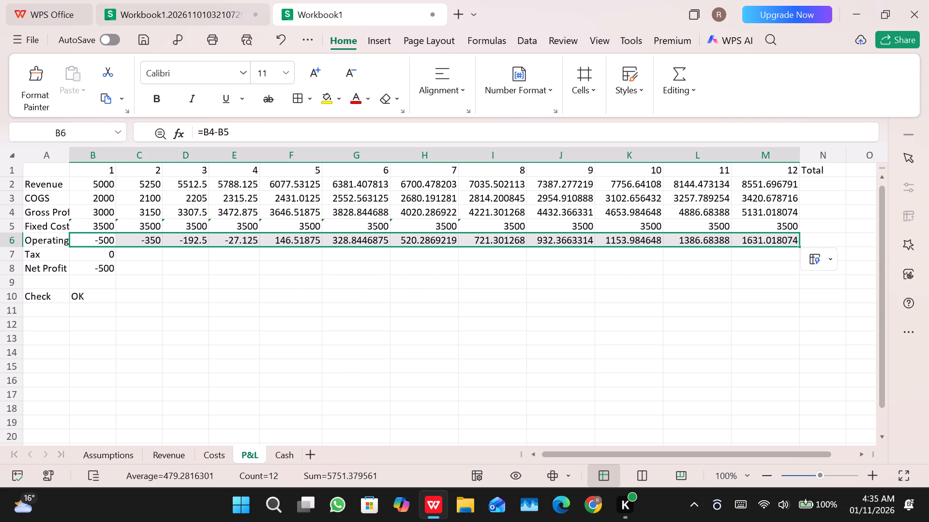
Fill the Tax formula from B7 across through month 12 in M7.
{"action": "left_click", "coordinate": [105, 255]}
{"action": "left_click_drag", "start_coordinate": [117, 261], "coordinate": [256, 238]}
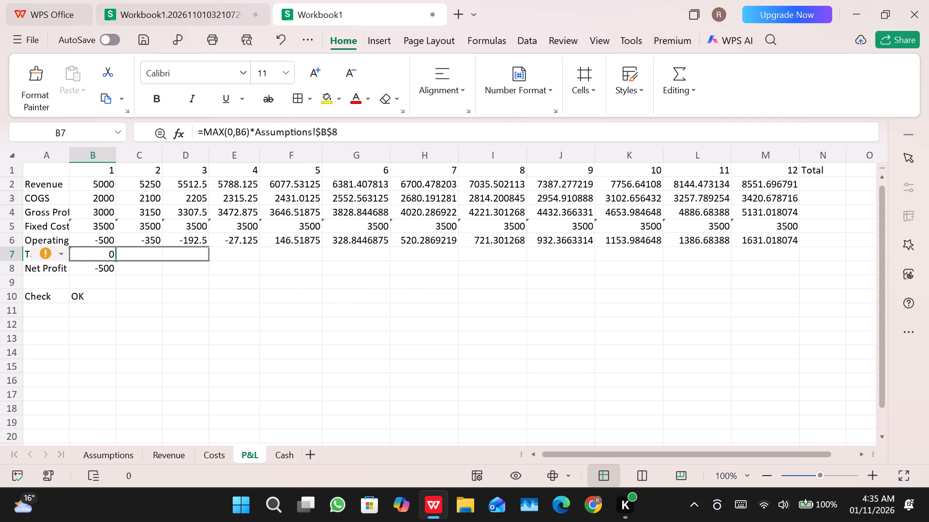
{"action": "left_click_drag", "start_coordinate": [256, 238], "coordinate": [724, 224]}
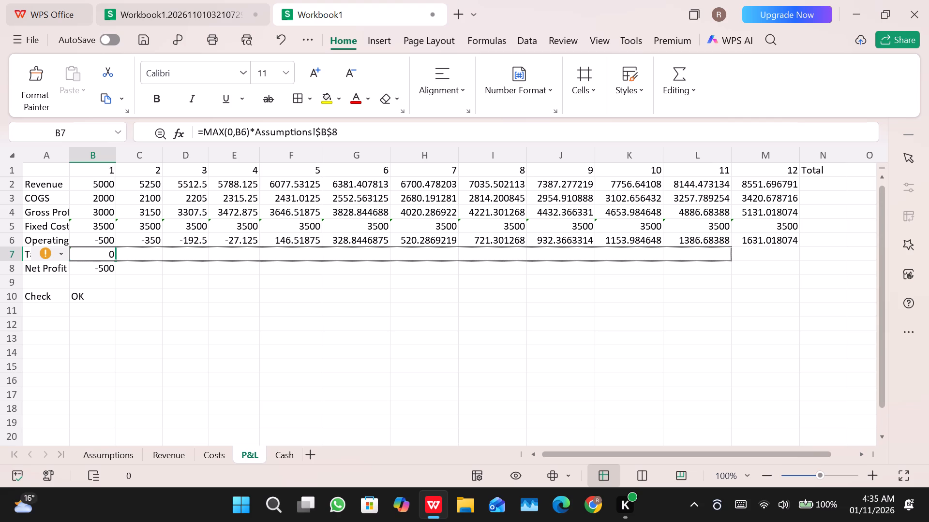
{"action": "left_click_drag", "start_coordinate": [724, 224], "coordinate": [781, 232]}
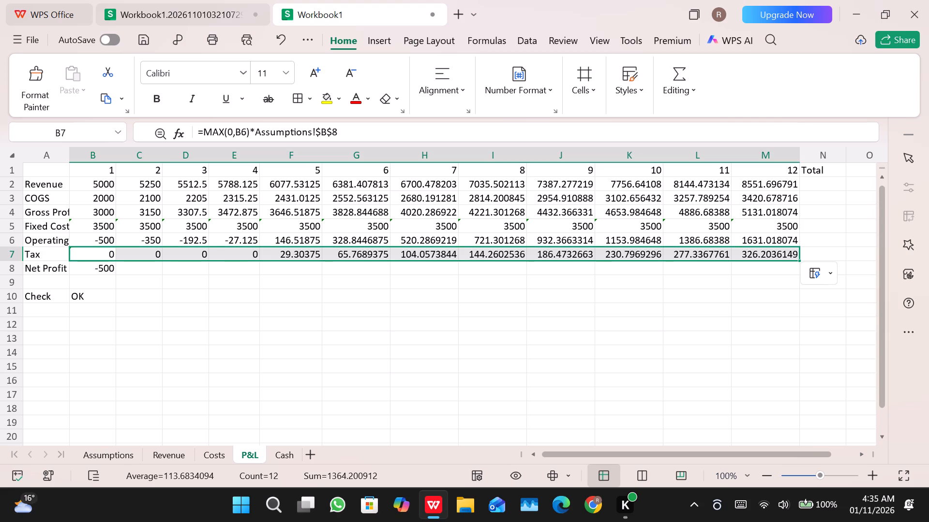
Fill the Net Profit formula from B8 across through month 12 in M8.
{"action": "left_click", "coordinate": [96, 265]}
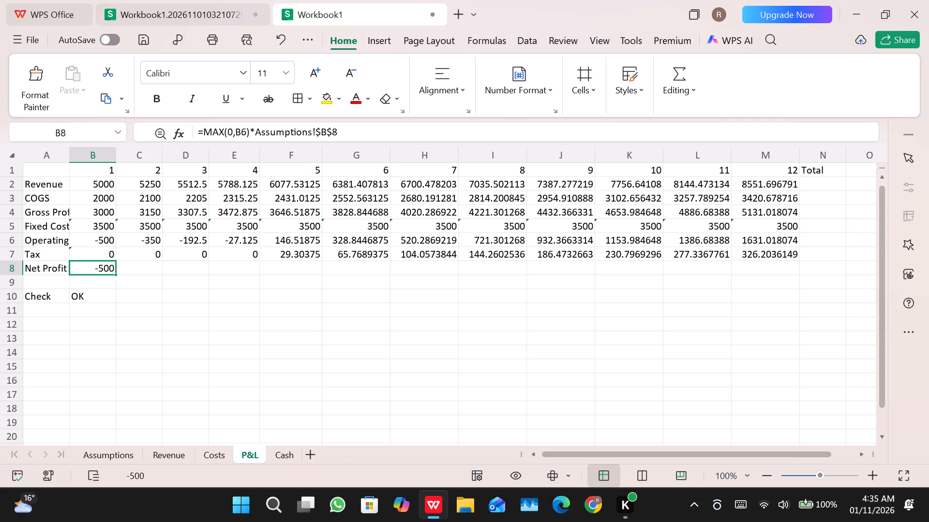
{"action": "left_click_drag", "start_coordinate": [117, 275], "coordinate": [589, 217]}
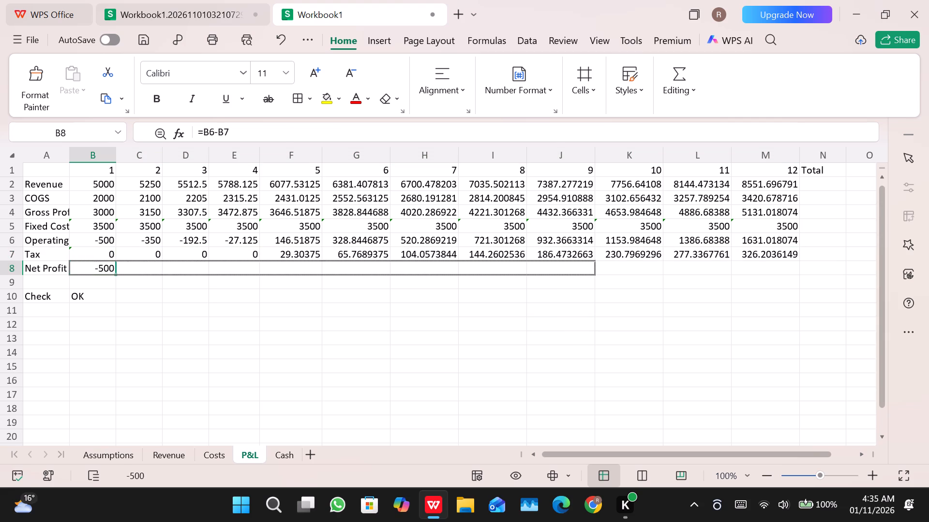
{"action": "left_click_drag", "start_coordinate": [589, 217], "coordinate": [744, 226]}
{"action": "left_click_drag", "start_coordinate": [744, 226], "coordinate": [780, 234]}
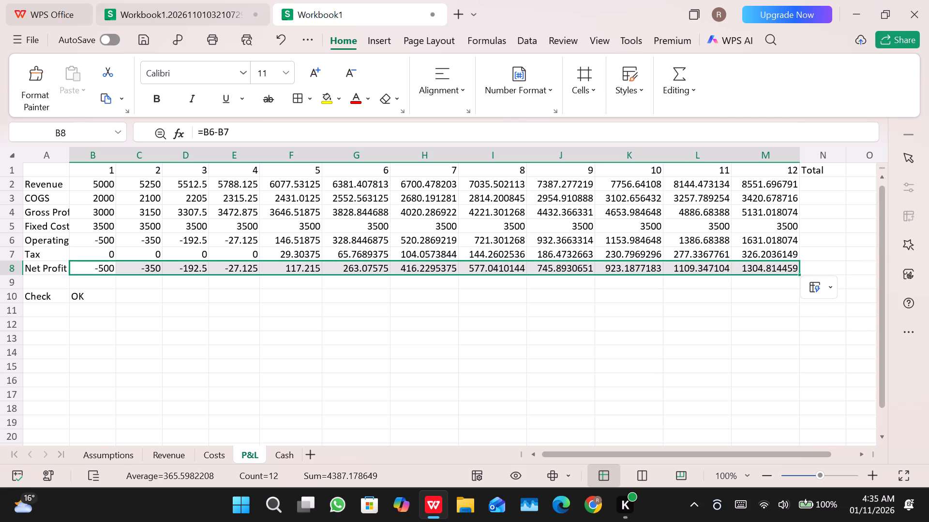
Fill the Check formula from B10 across through month 12 in M10.
{"action": "left_click", "coordinate": [78, 297]}
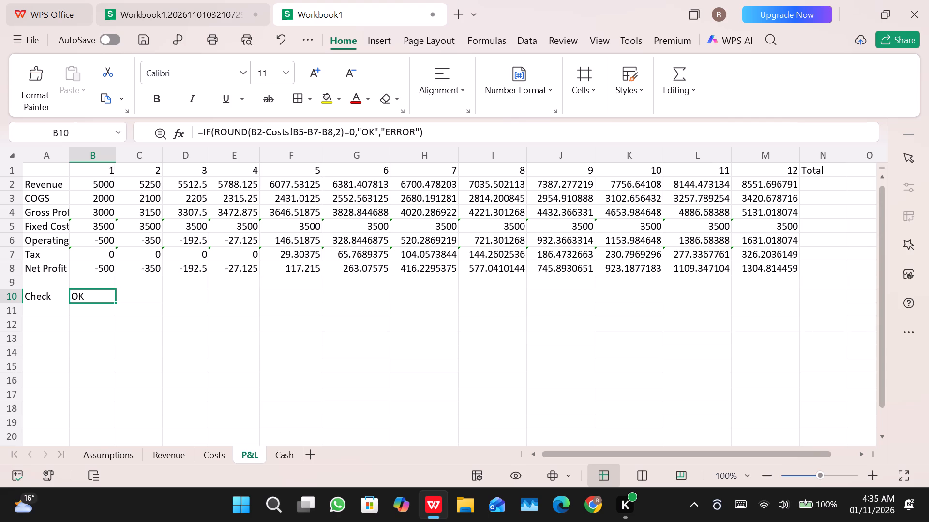
{"action": "left_click_drag", "start_coordinate": [116, 301], "coordinate": [375, 284]}
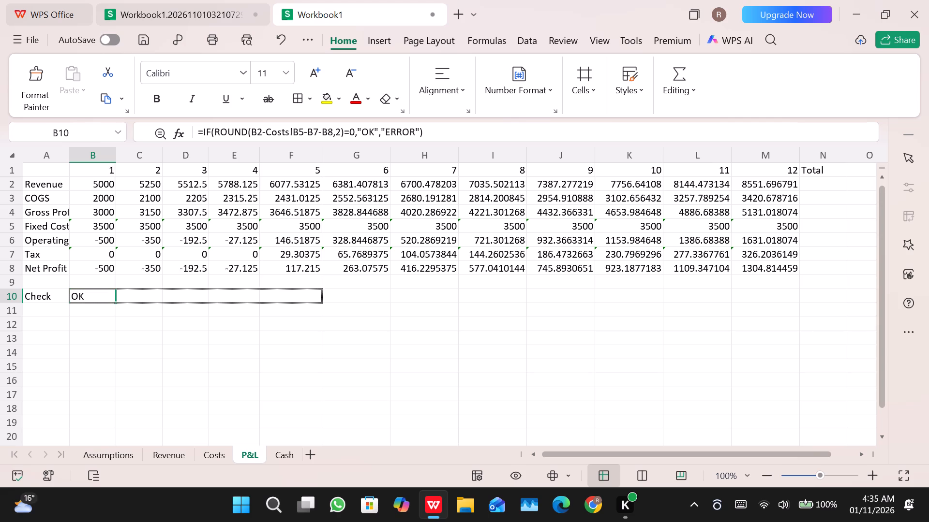
{"action": "left_click_drag", "start_coordinate": [375, 284], "coordinate": [719, 274]}
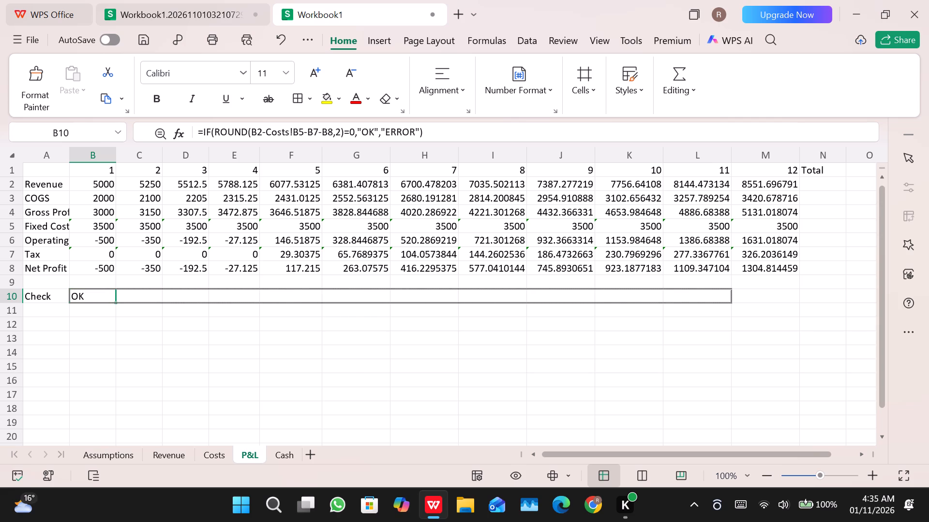
{"action": "left_click_drag", "start_coordinate": [719, 274], "coordinate": [786, 275]}
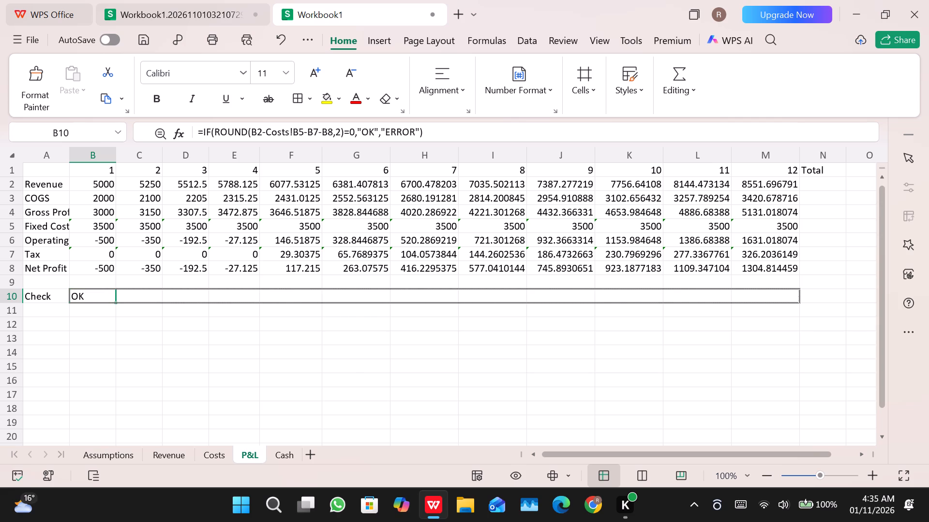
{"action": "left_click_drag", "start_coordinate": [786, 275], "coordinate": [794, 277]}
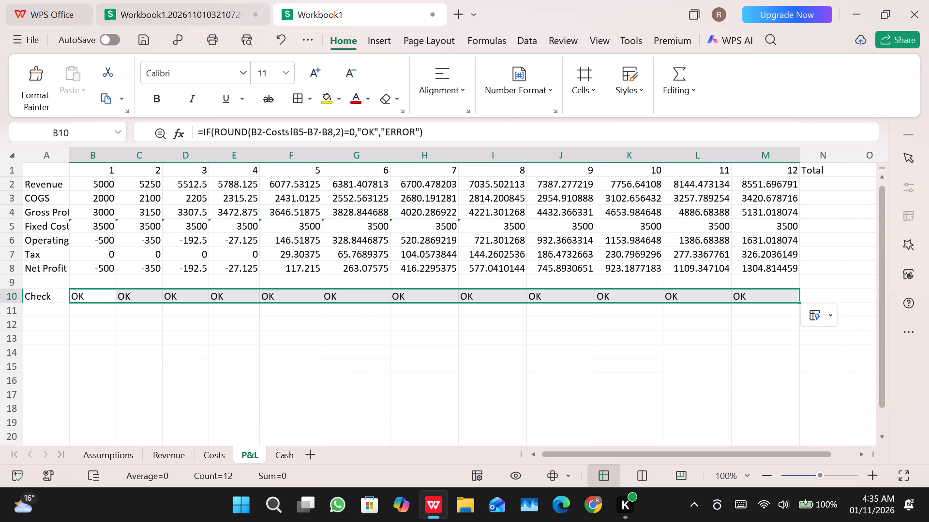
{"action": "scroll", "coordinate": [576, 203], "scroll_direction": "up", "scroll_amount": 2}
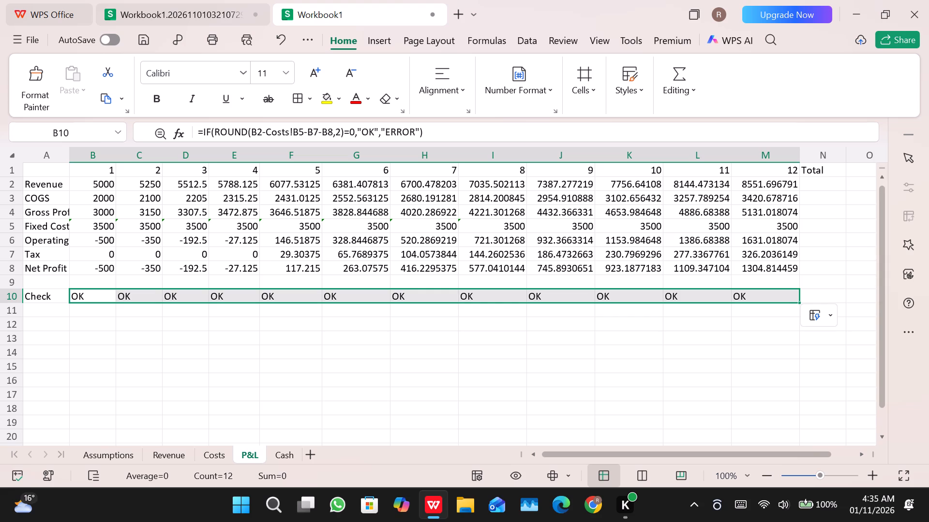
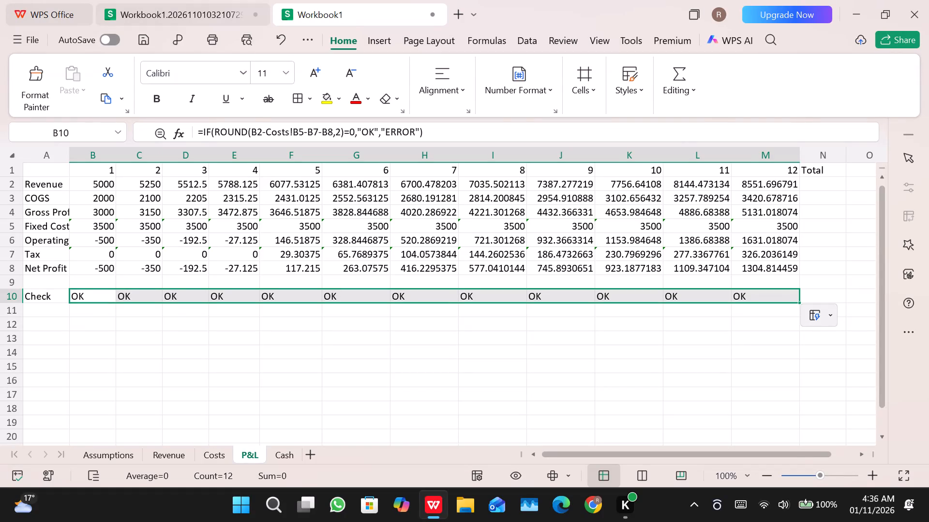
Enter the formula =SUM(B2:M2) in N2 to total the Revenue row across the 12 months.
{"action": "left_click", "coordinate": [814, 186]}
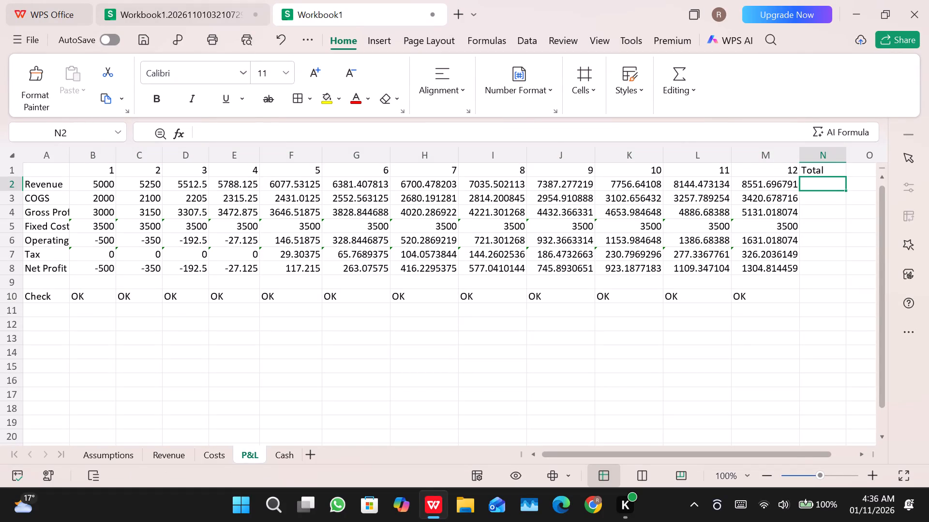
{"action": "key", "text": "equal"}
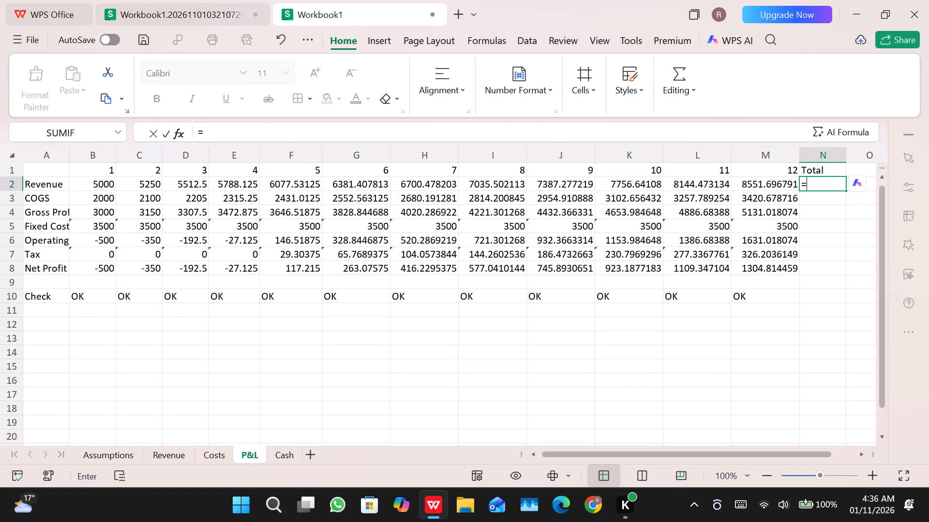
{"action": "type", "text": "SU"}
{"action": "key", "text": "shift+m"}
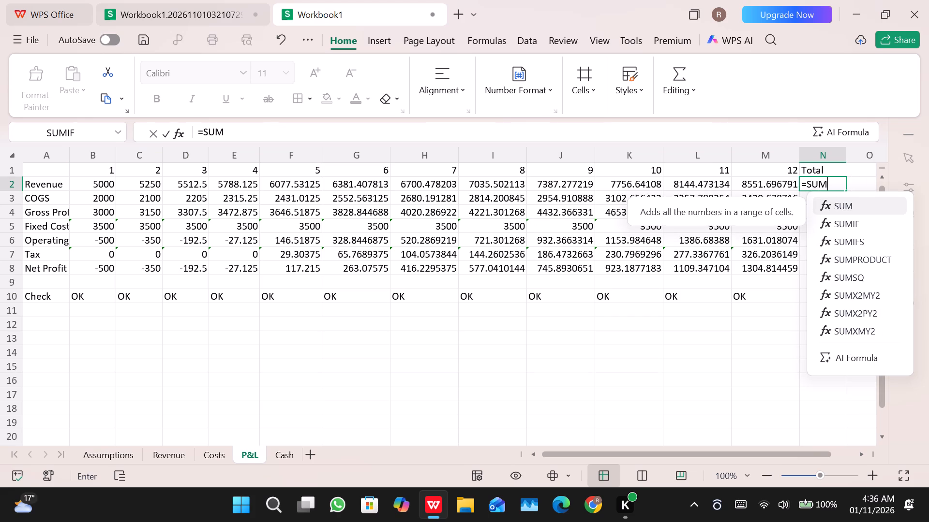
{"action": "key", "text": "Return"}
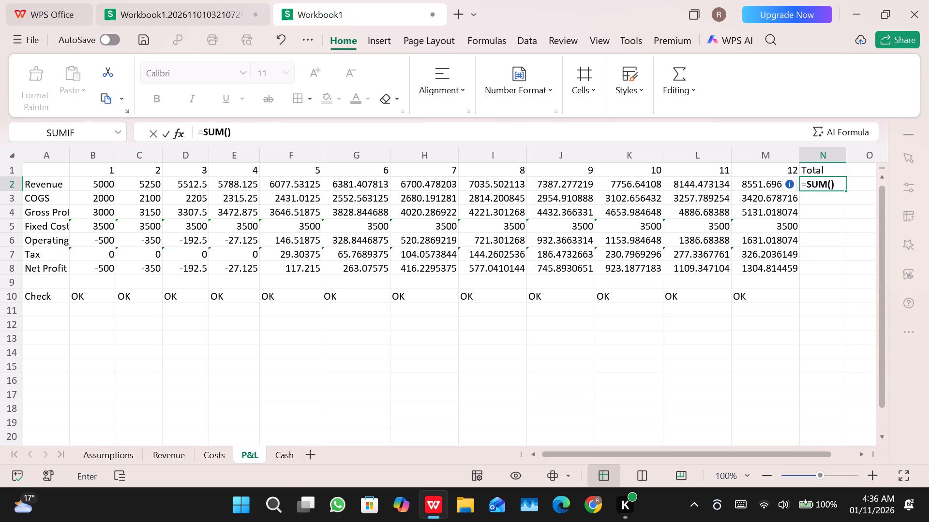
{"action": "type", "text": "B@"}
{"action": "key", "text": "BackSpace"}
{"action": "key", "text": "2"}
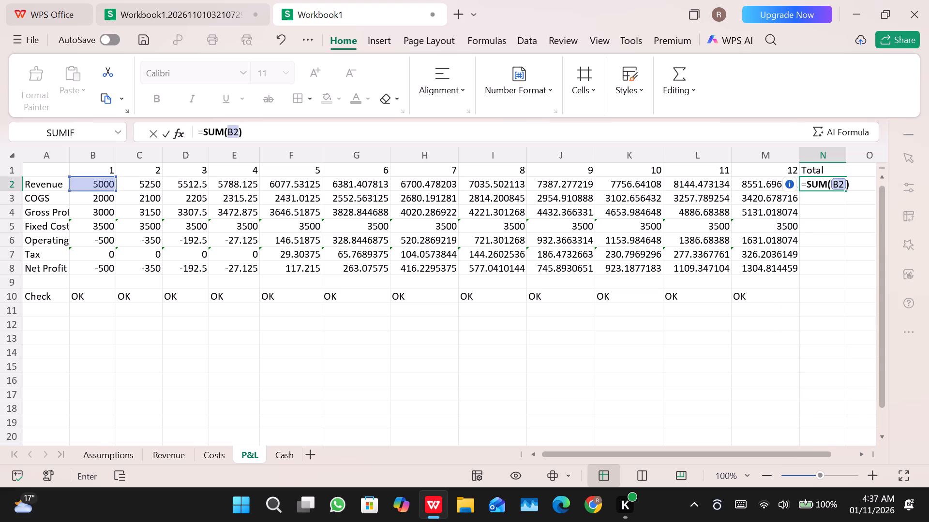
{"action": "key", "text": "shift+colon"}
{"action": "type", "text": "M2"}
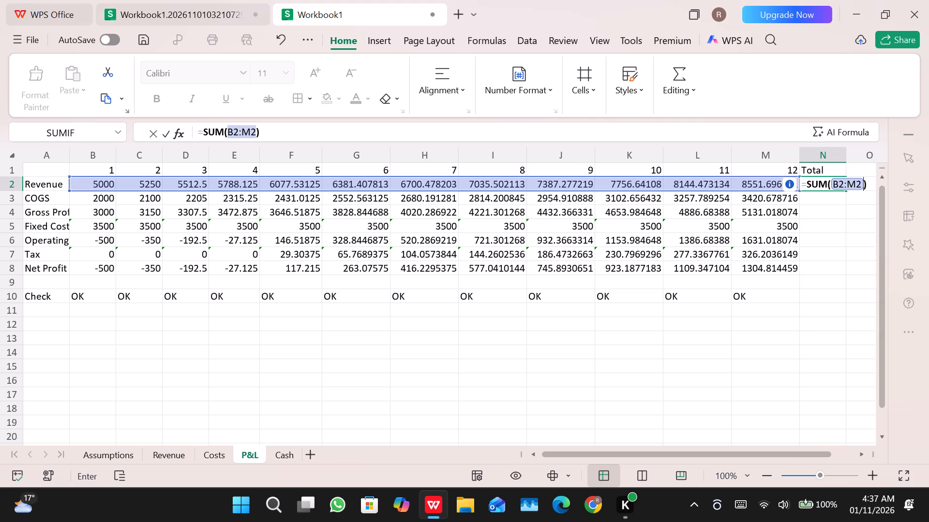
{"action": "key", "text": "Return"}
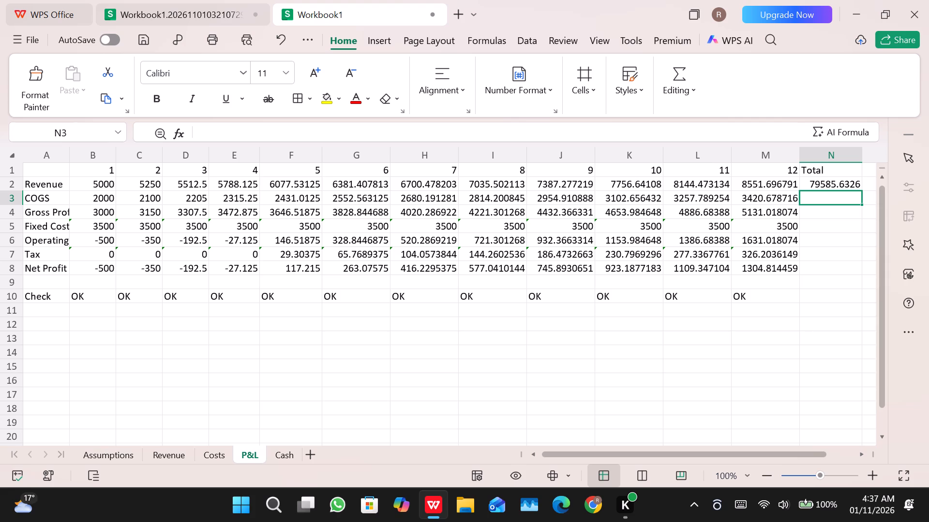
Fill the Revenue total formula from N2 down through the Net Profit row in N8.
{"action": "double_click", "coordinate": [804, 186]}
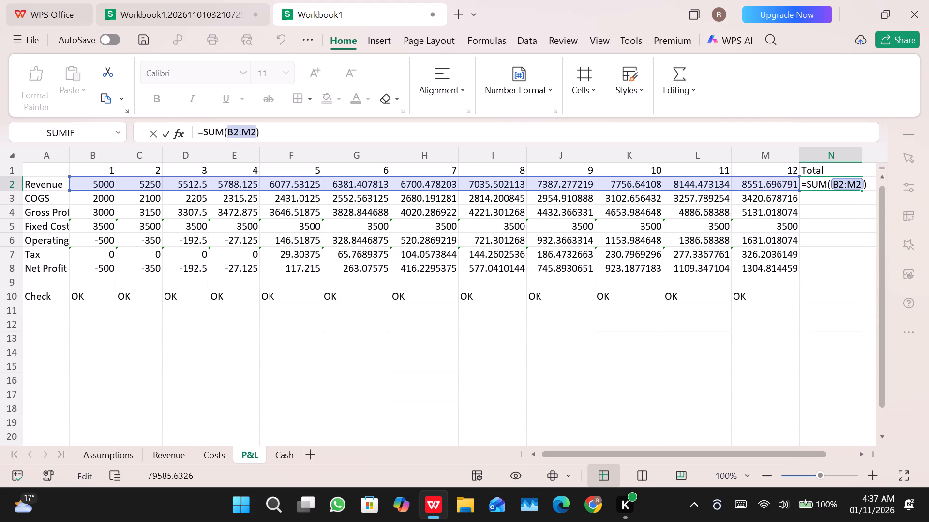
{"action": "left_click", "coordinate": [811, 185]}
{"action": "left_click", "coordinate": [813, 196]}
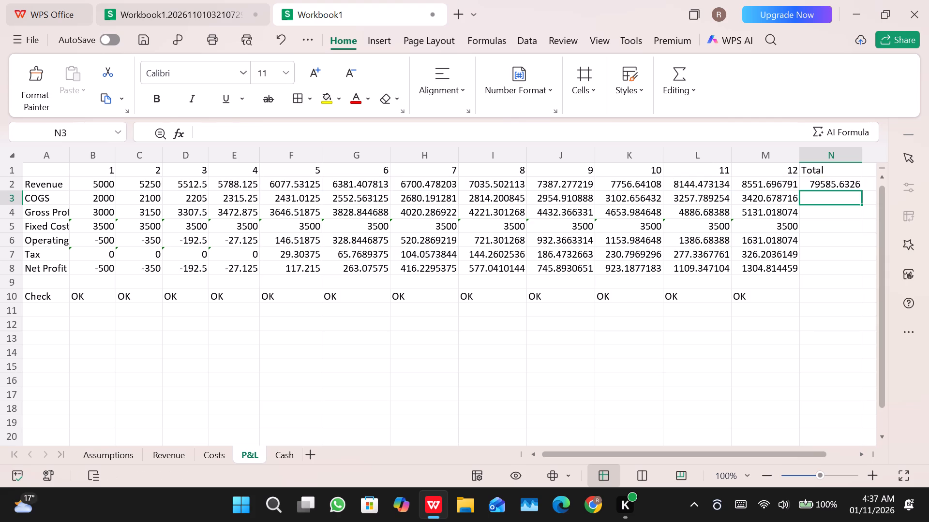
{"action": "left_click", "coordinate": [818, 181]}
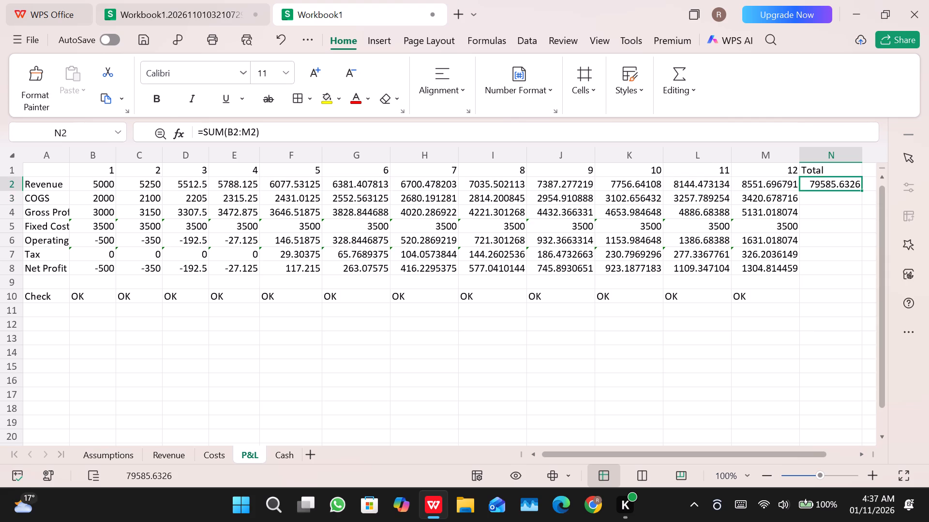
{"action": "left_click_drag", "start_coordinate": [861, 190], "coordinate": [857, 234]}
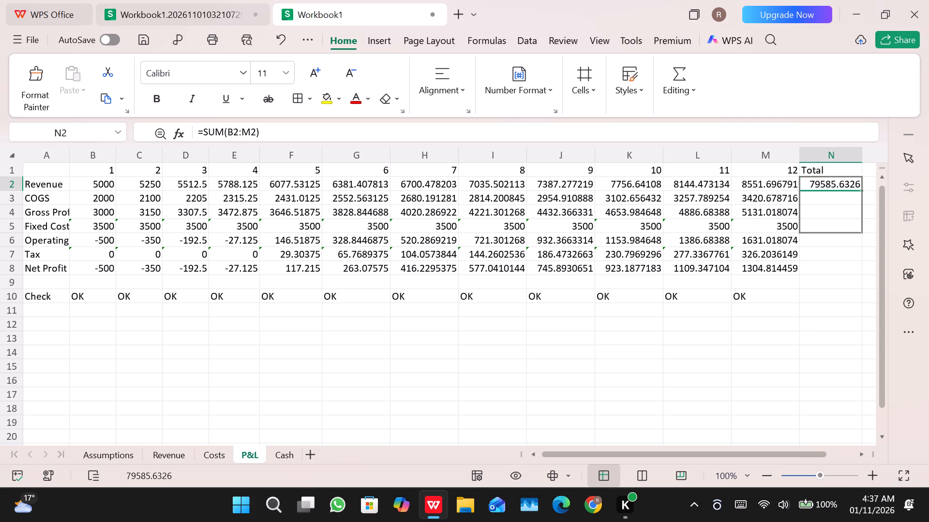
{"action": "left_click_drag", "start_coordinate": [857, 234], "coordinate": [858, 276]}
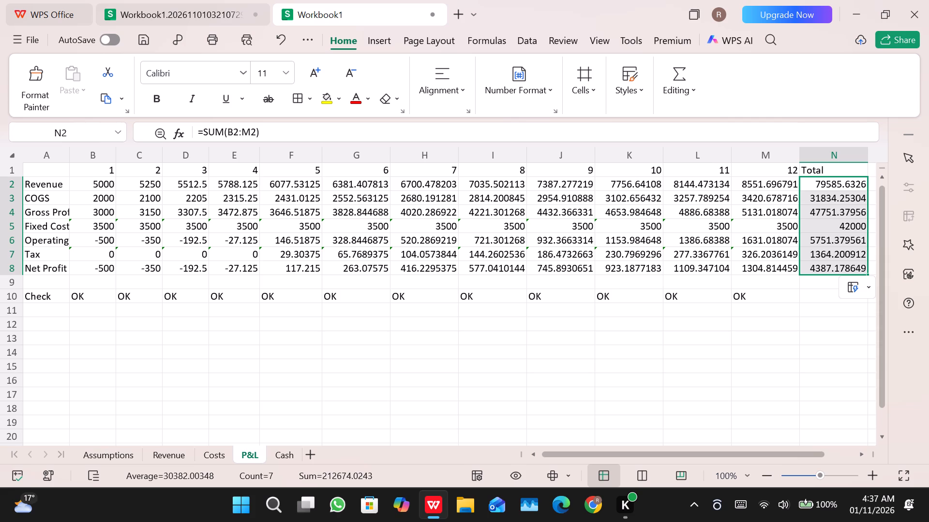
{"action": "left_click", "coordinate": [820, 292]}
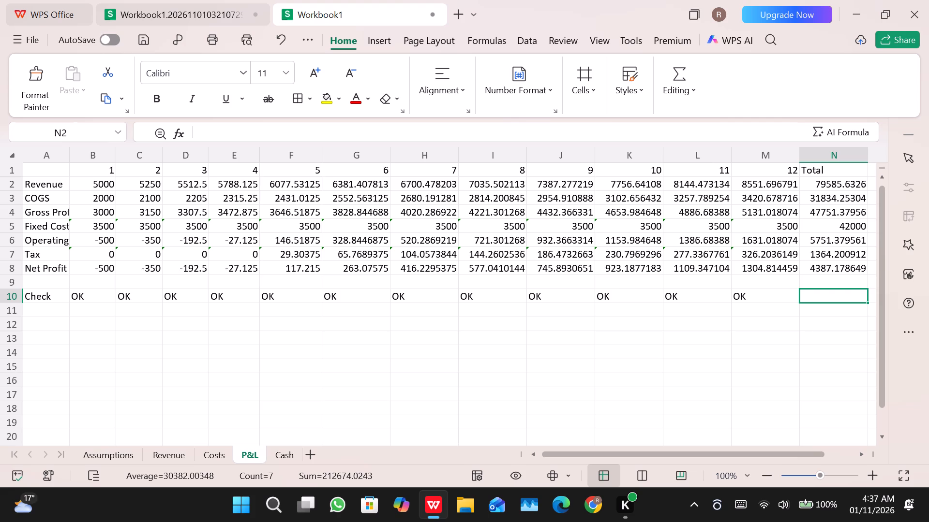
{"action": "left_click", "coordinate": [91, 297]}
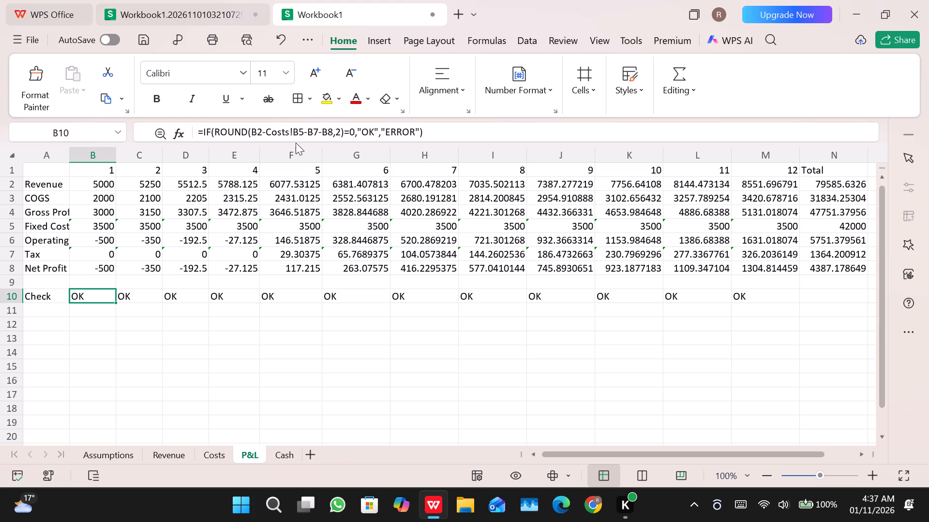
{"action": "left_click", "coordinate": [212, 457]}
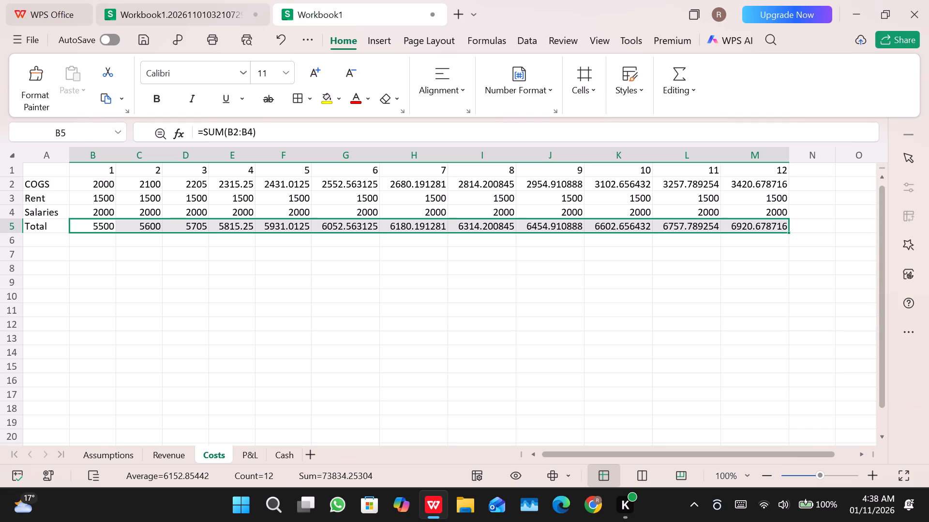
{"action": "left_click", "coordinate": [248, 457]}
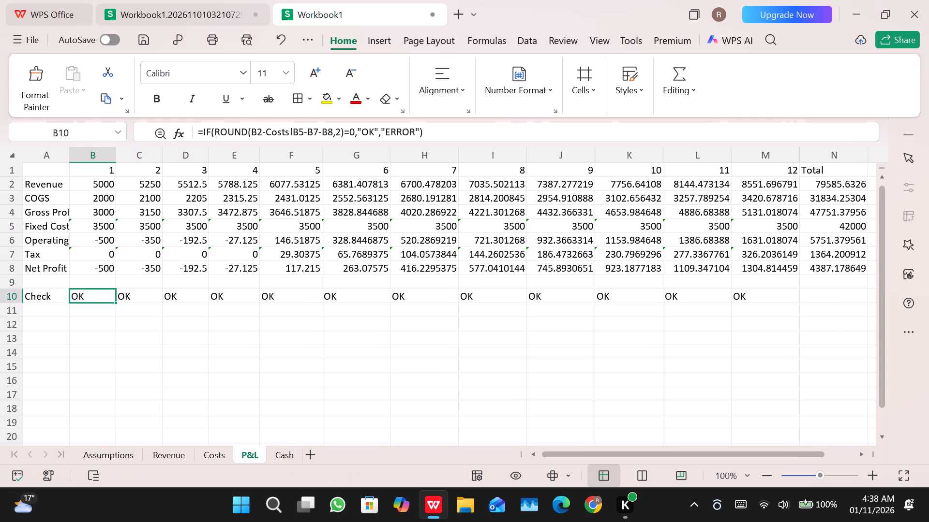
On the Cash sheet, enter the row label "Opening" in A2.
{"action": "left_click", "coordinate": [293, 460]}
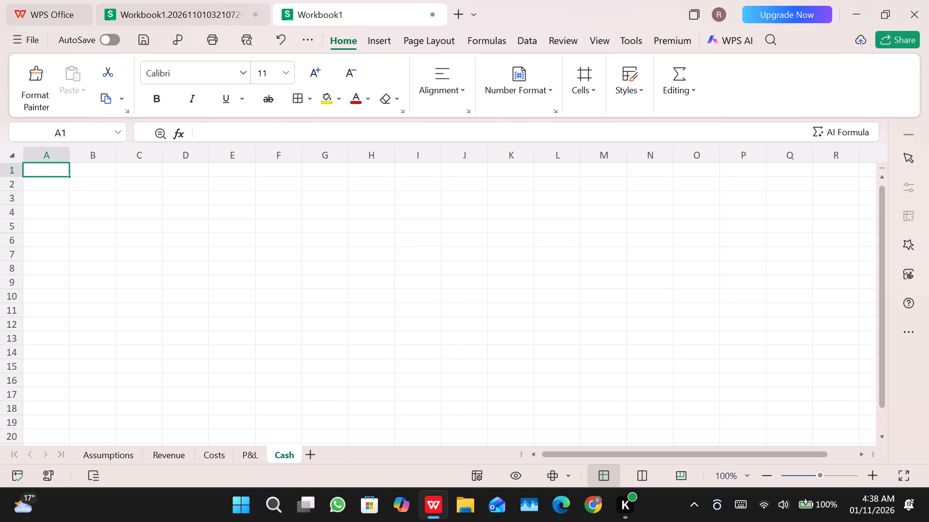
{"action": "left_click", "coordinate": [35, 188]}
{"action": "key", "text": "shift+o"}
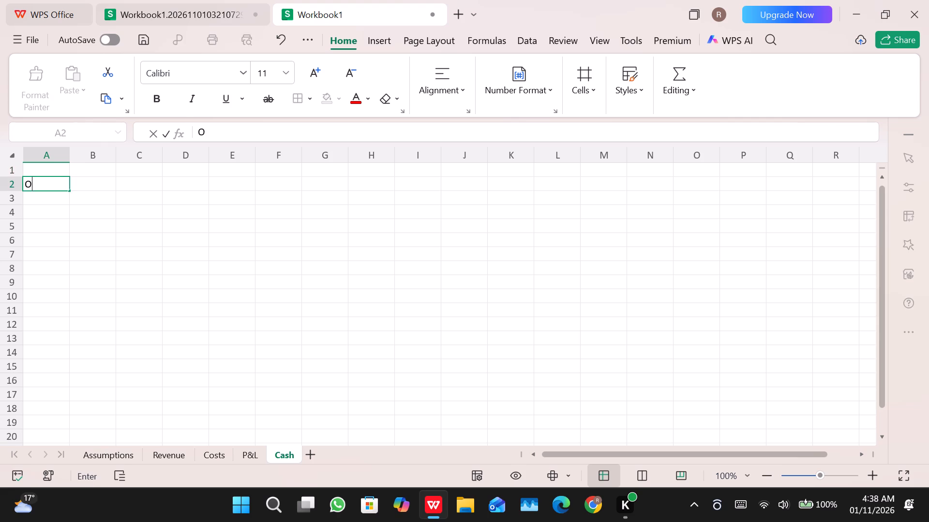
{"action": "type", "text": "pening"}
In B2 of the Opening row, enter the formula =Assumptions!$B$9 and check it against the starting cash on the Assumptions sheet.
{"action": "left_click", "coordinate": [83, 184]}
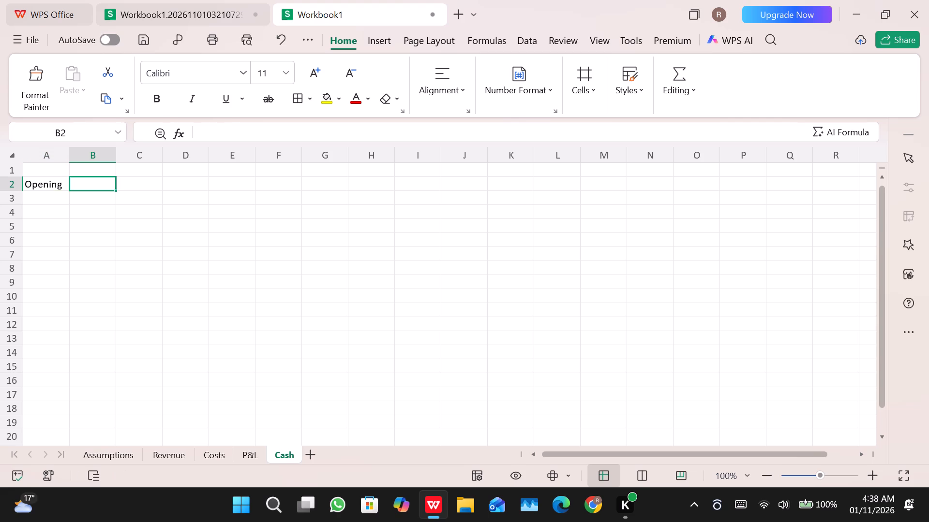
{"action": "key", "text": "equal"}
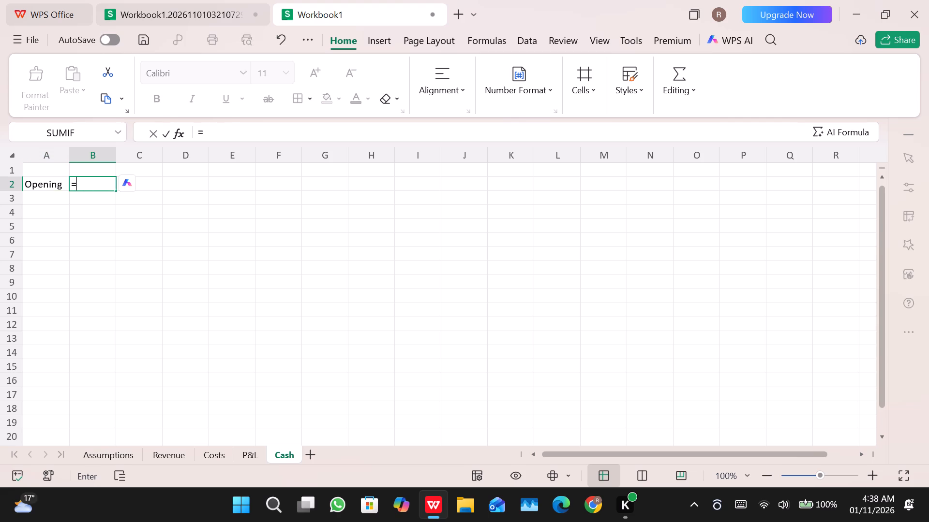
{"action": "key", "text": "shift+a"}
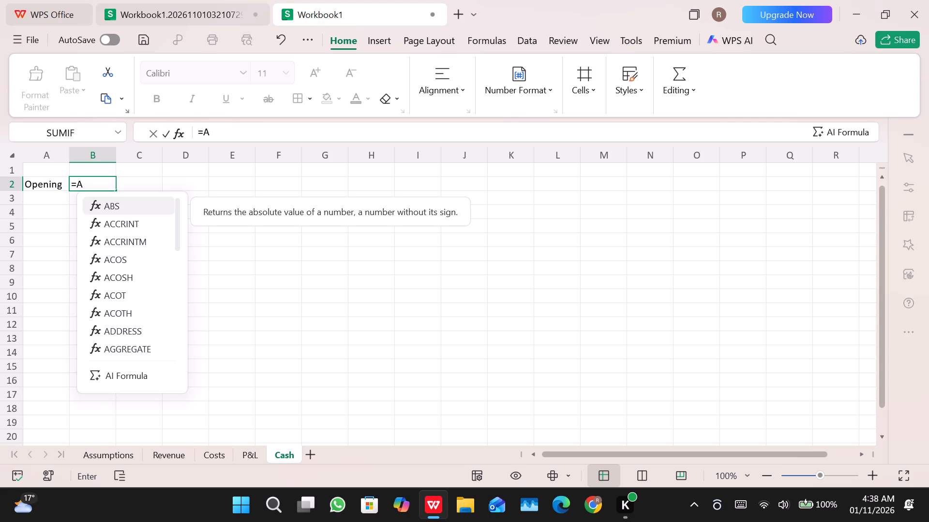
{"action": "type", "text": "ssumptions"}
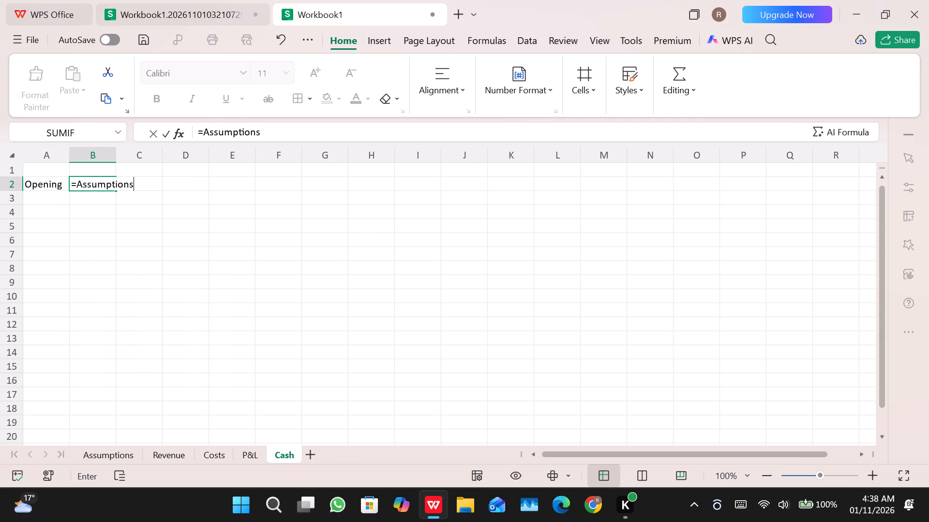
{"action": "key", "text": "shift+exclam"}
{"action": "key", "text": "shift+dollar"}
{"action": "key", "text": "shift+b"}
{"action": "key", "text": "shift+at"}
{"action": "key", "text": "shift+BackSpace"}
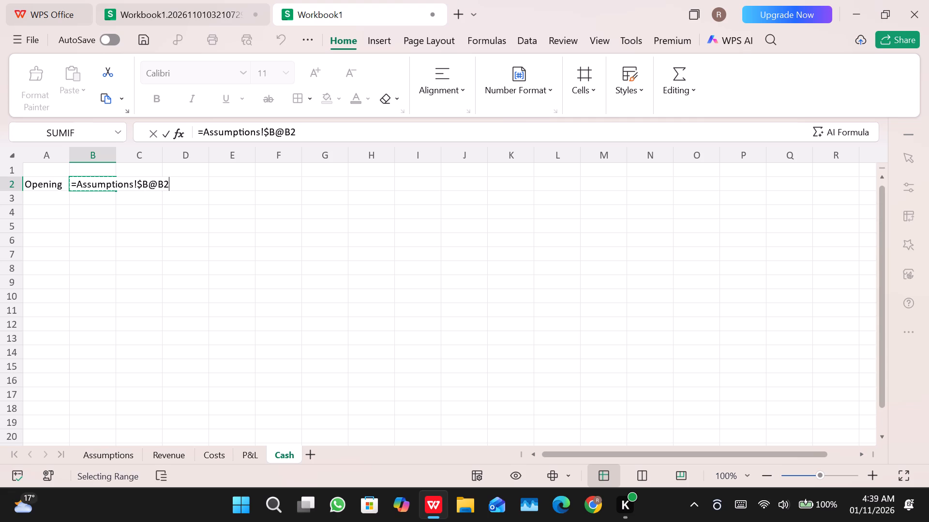
{"action": "key", "text": "shift+numbersign"}
{"action": "key", "text": "shift+BackSpace"}
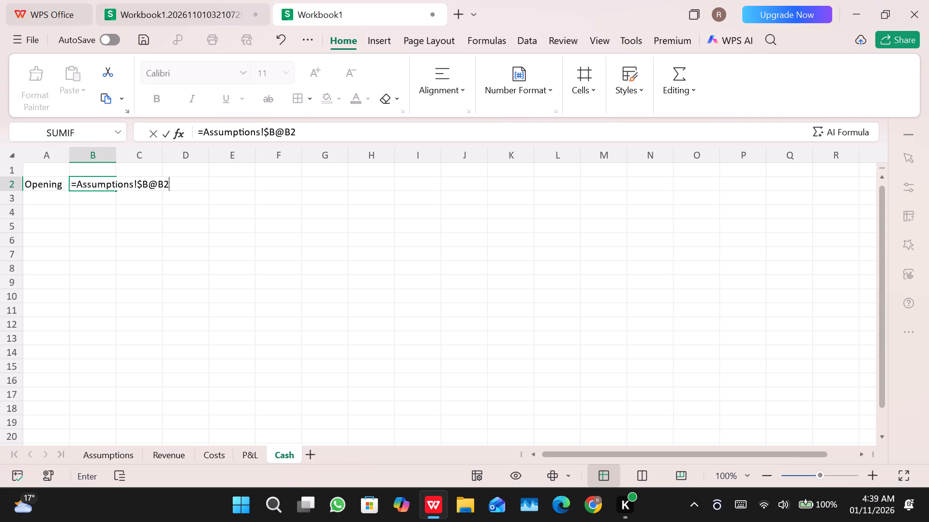
{"action": "key", "text": "shift+dollar"}
{"action": "key", "text": "Left"}
{"action": "key", "text": "Left"}
{"action": "key", "text": "Left"}
{"action": "key", "text": "BackSpace"}
{"action": "key", "text": "BackSpace"}
{"action": "key", "text": "BackSpace"}
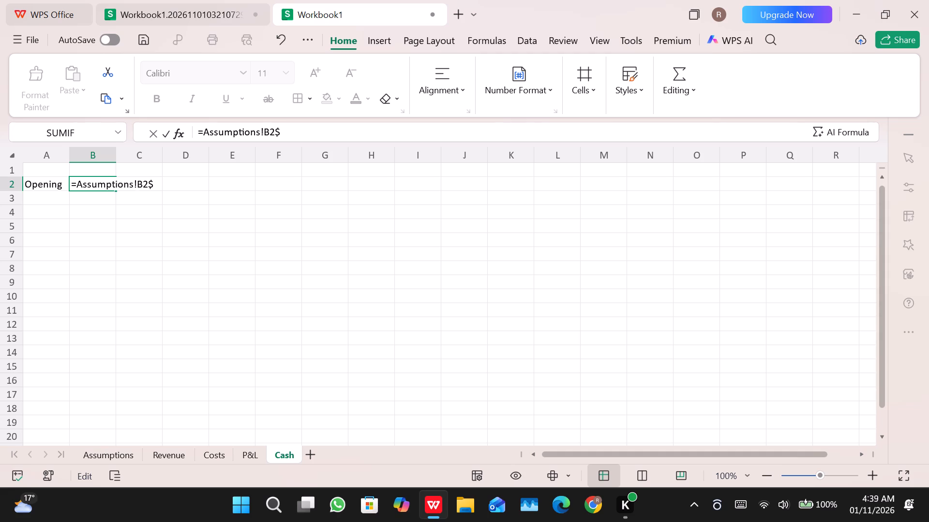
{"action": "key", "text": "shift+dollar"}
{"action": "left_click", "coordinate": [159, 183]}
{"action": "key", "text": "BackSpace"}
{"action": "key", "text": "BackSpace"}
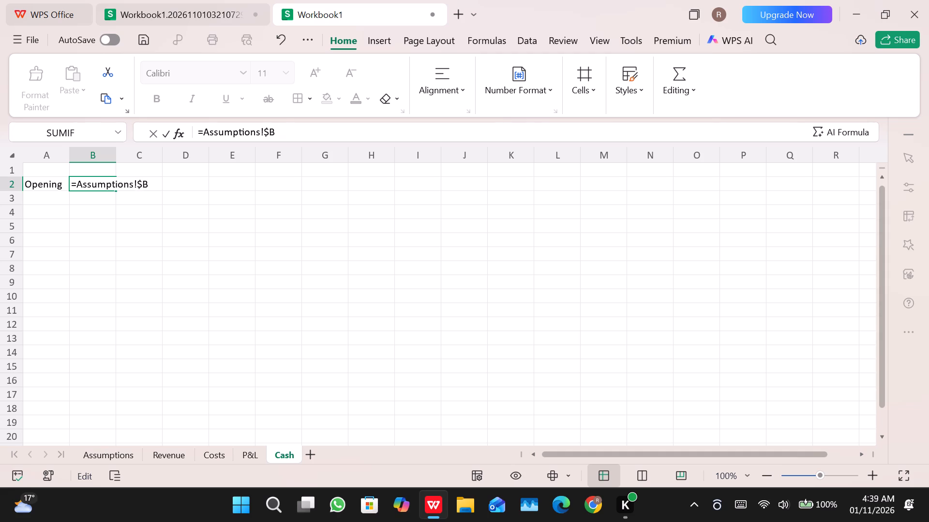
{"action": "key", "text": "shift+dollar"}
{"action": "key", "text": "9"}
{"action": "key", "text": "Return"}
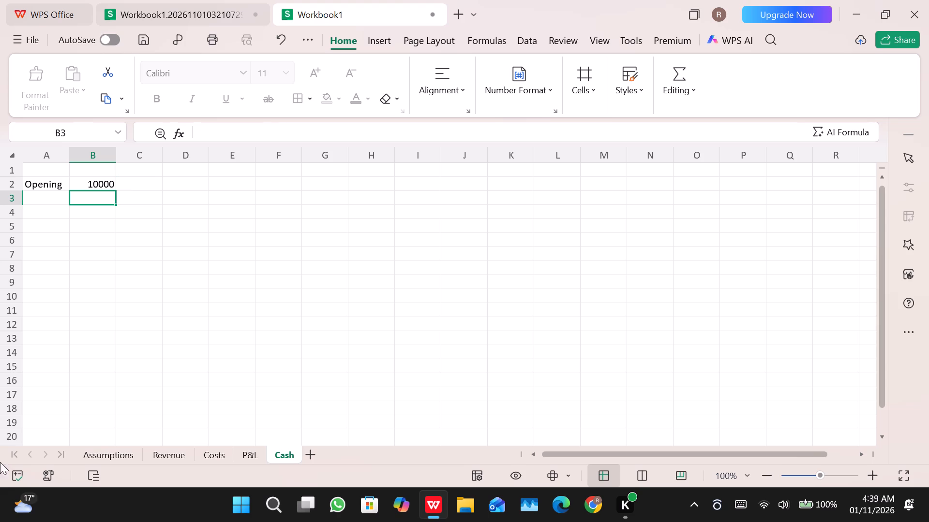
{"action": "left_click", "coordinate": [84, 454]}
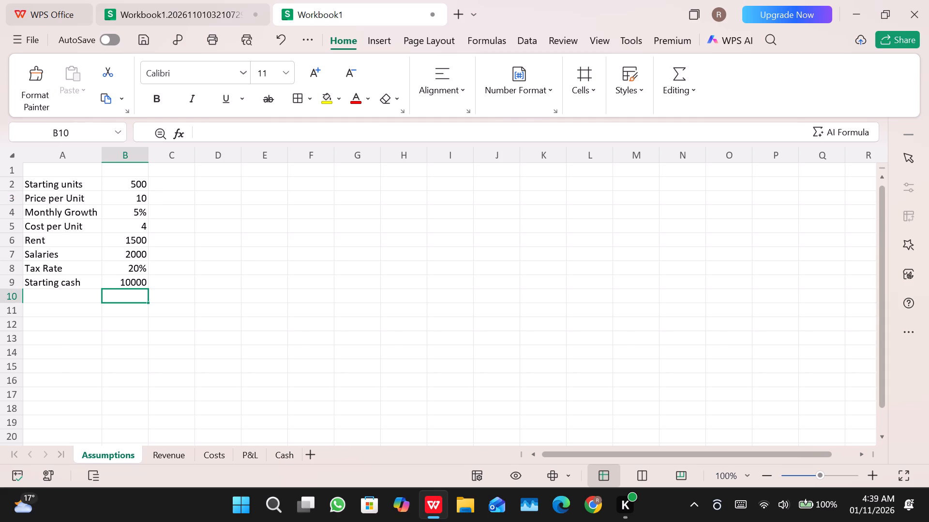
{"action": "left_click", "coordinate": [281, 456]}
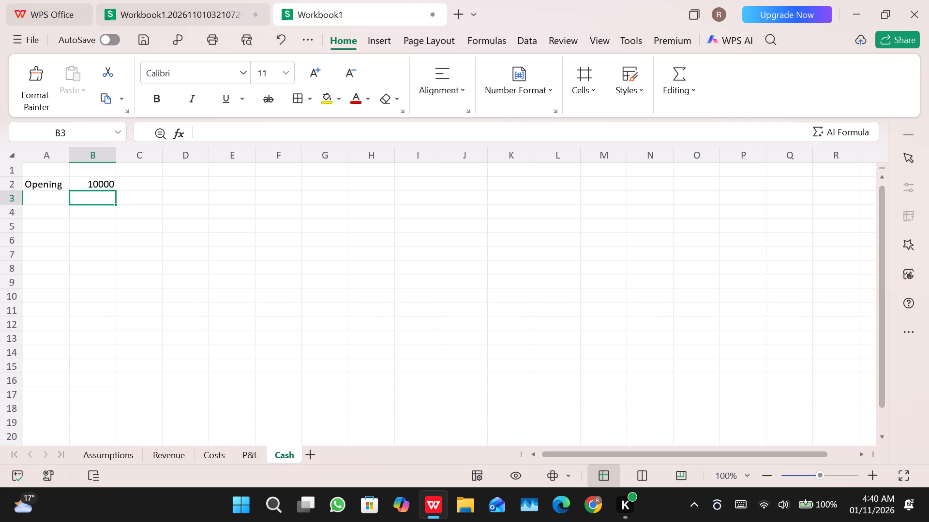
On the Cash sheet, enter the formula =B4 in C2 as the second month's opening balance.
{"action": "left_click", "coordinate": [140, 186]}
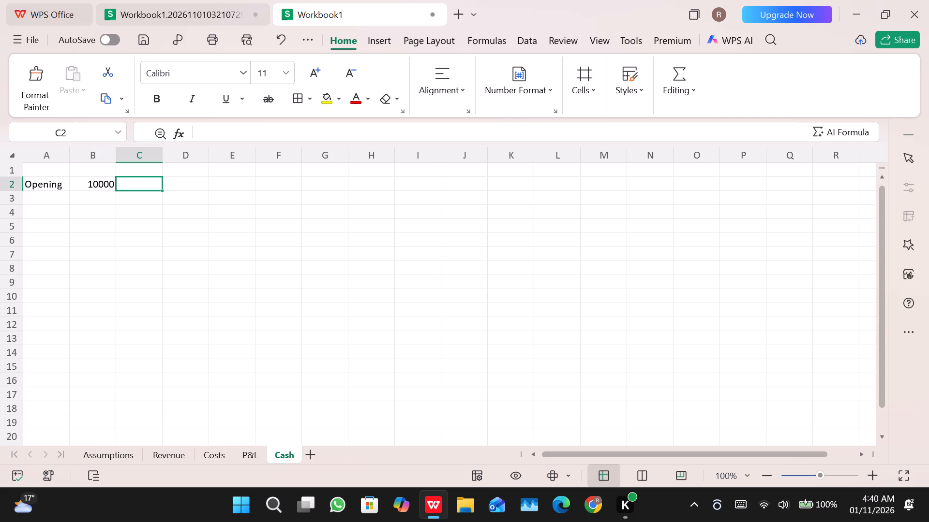
{"action": "key", "text": "equal"}
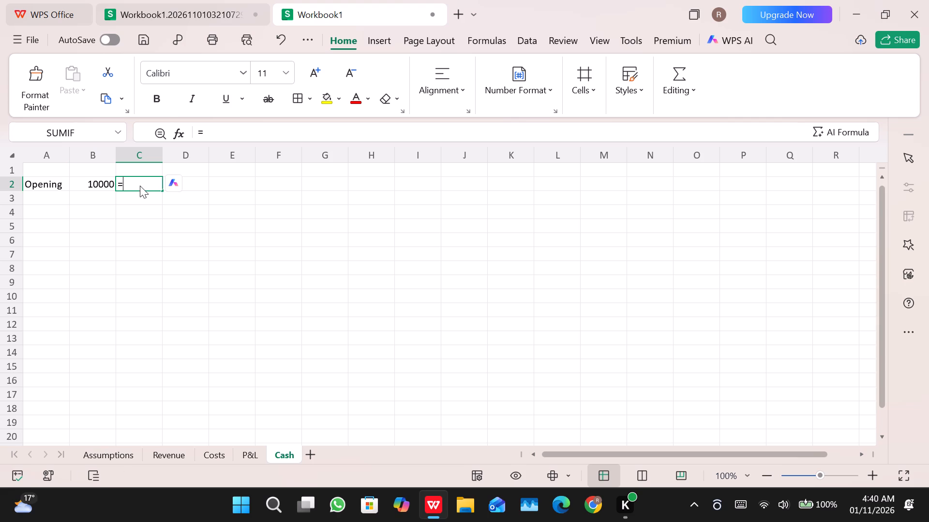
{"action": "key", "text": "shift+b"}
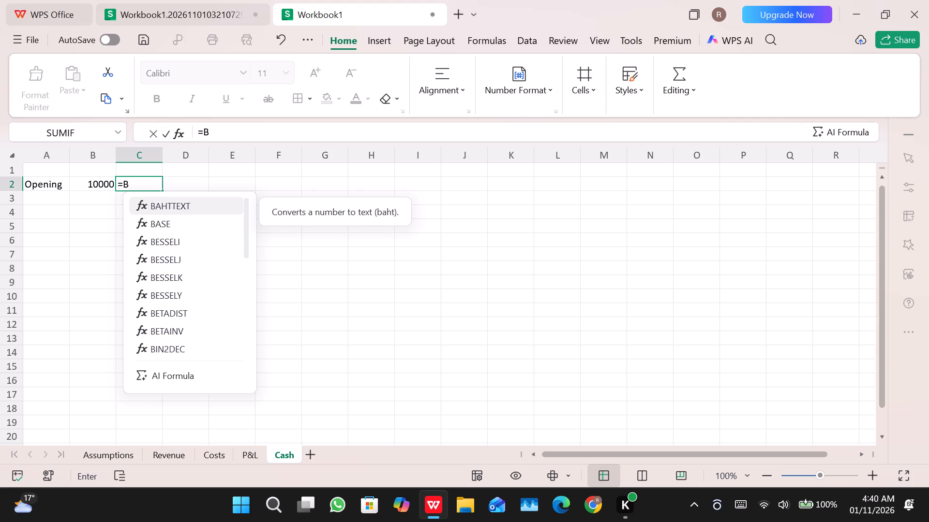
{"action": "key", "text": "4"}
{"action": "key", "text": "Return"}
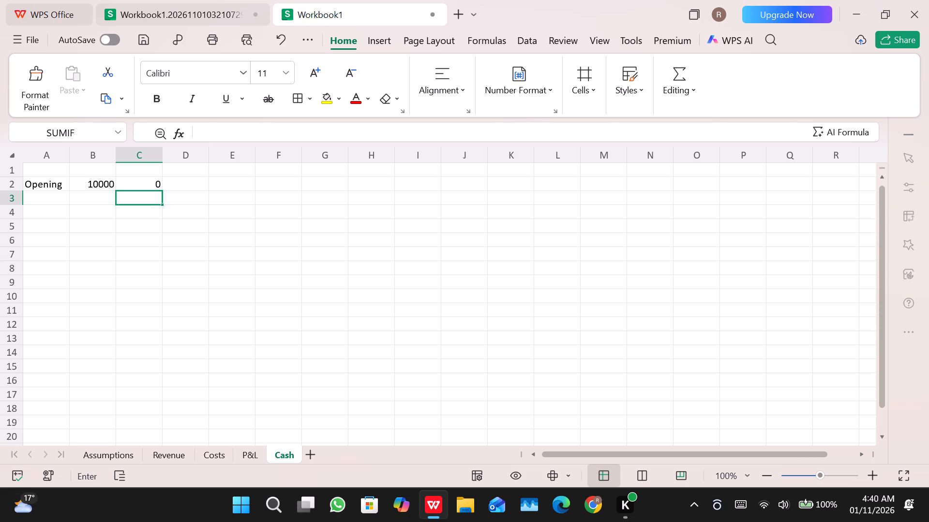
Enter the row label "Net Profit" in A3 of the Cash sheet.
{"action": "left_click", "coordinate": [49, 201]}
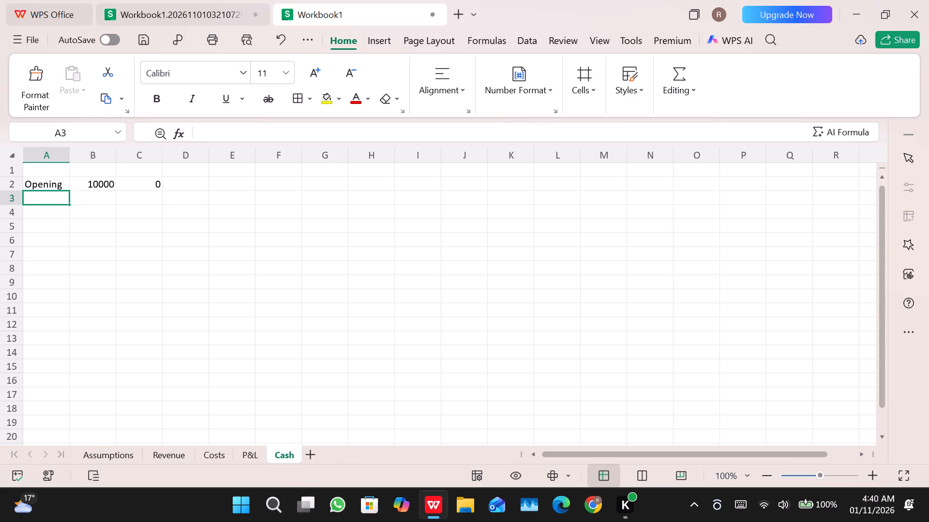
{"action": "key", "text": "shift+n"}
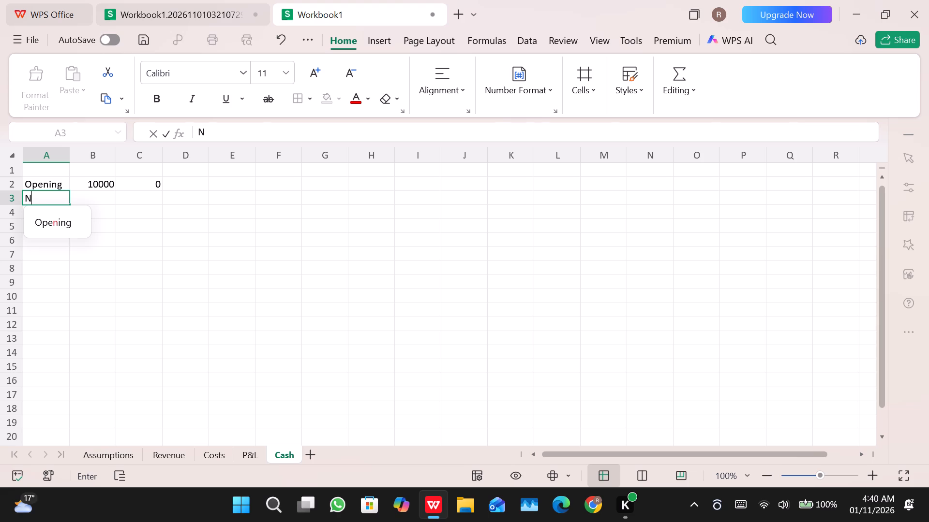
{"action": "type", "text": "et"}
{"action": "key", "text": "space"}
{"action": "type", "text": "Profit"}
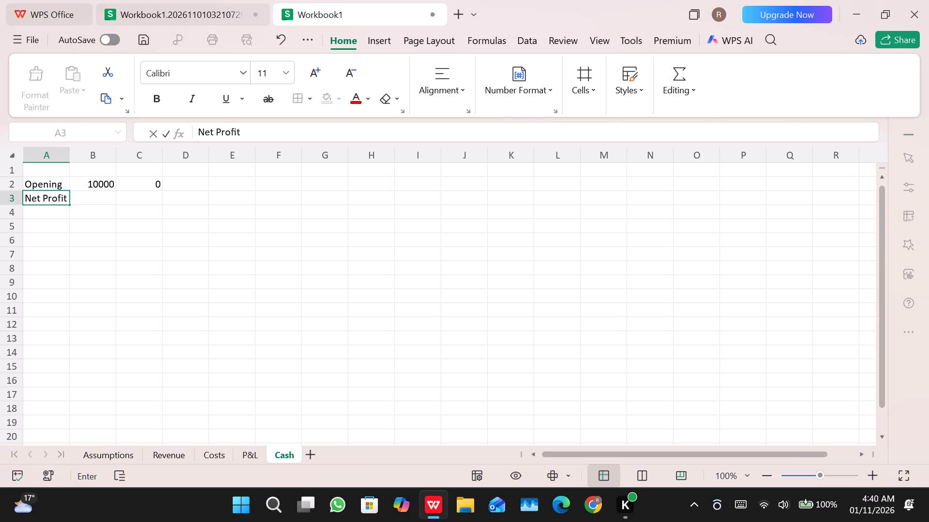
{"action": "key", "text": "Return"}
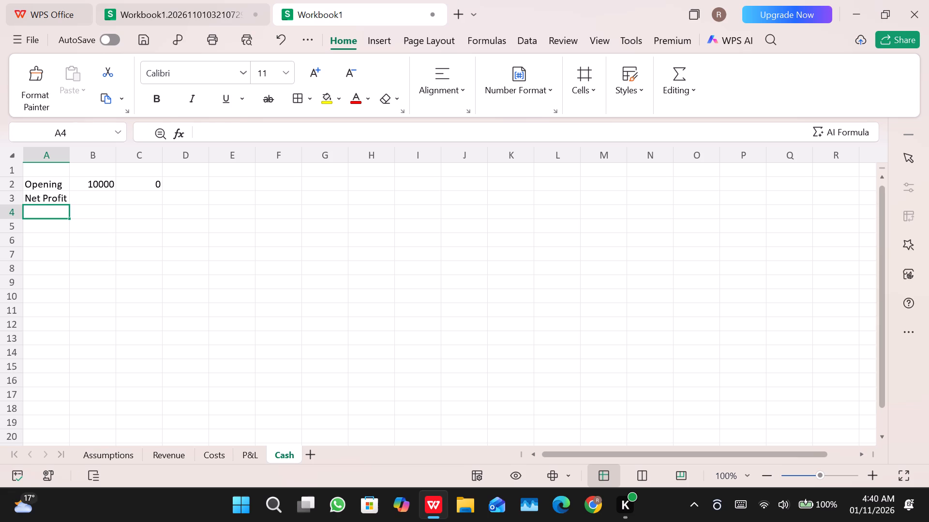
In B3 of the Cash sheet's Net Profit row, enter the formula ='P&L'!B8 and check the source row on the P&L sheet.
{"action": "left_click", "coordinate": [76, 203]}
{"action": "key", "text": "equal"}
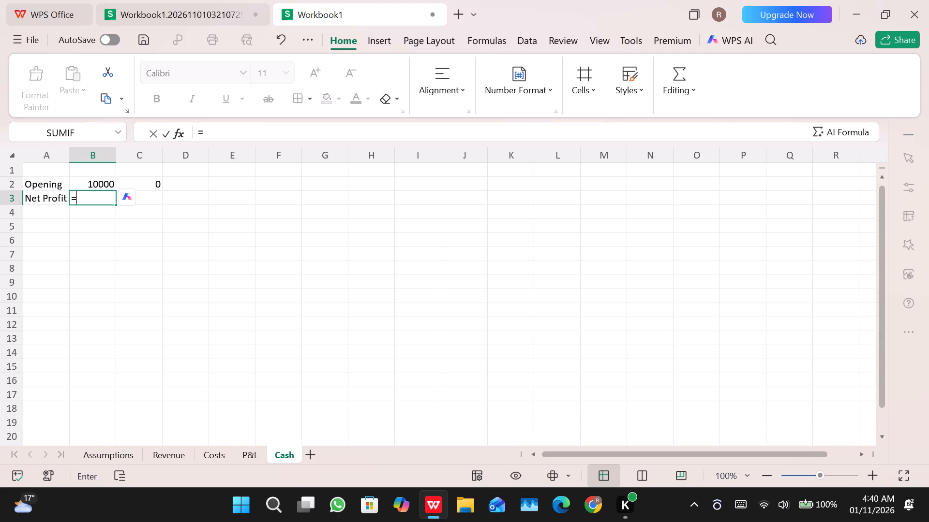
{"action": "key", "text": "shift+p"}
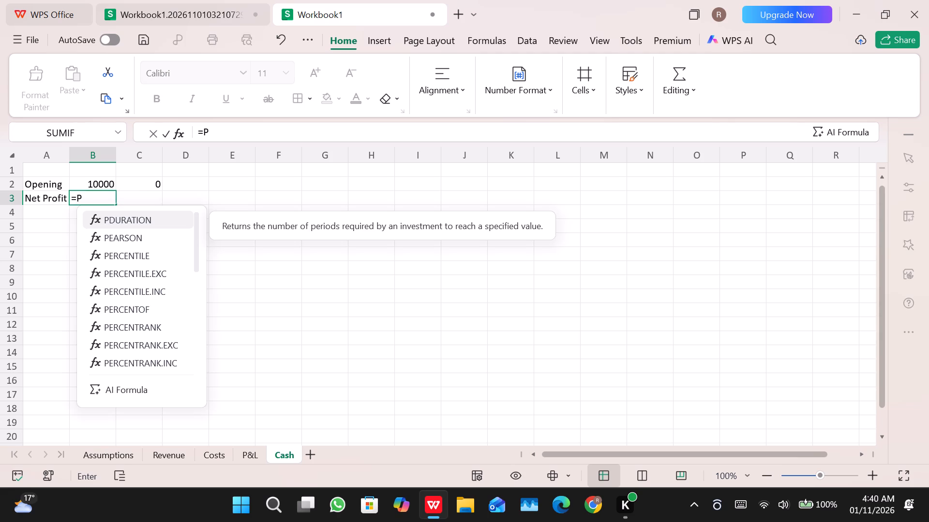
{"action": "key", "text": "shift+dollar"}
{"action": "key", "text": "shift+BackSpace"}
{"action": "key", "text": "shift+ampersand"}
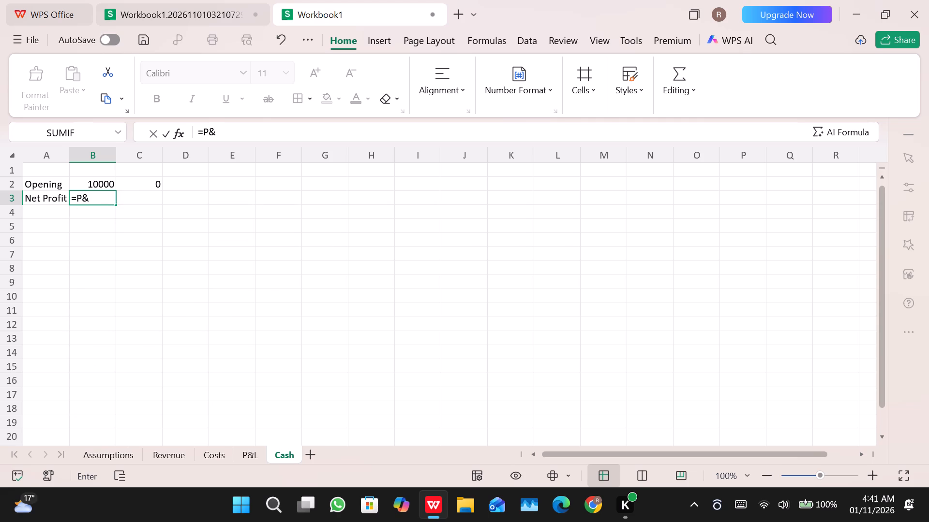
{"action": "key", "text": "shift+l"}
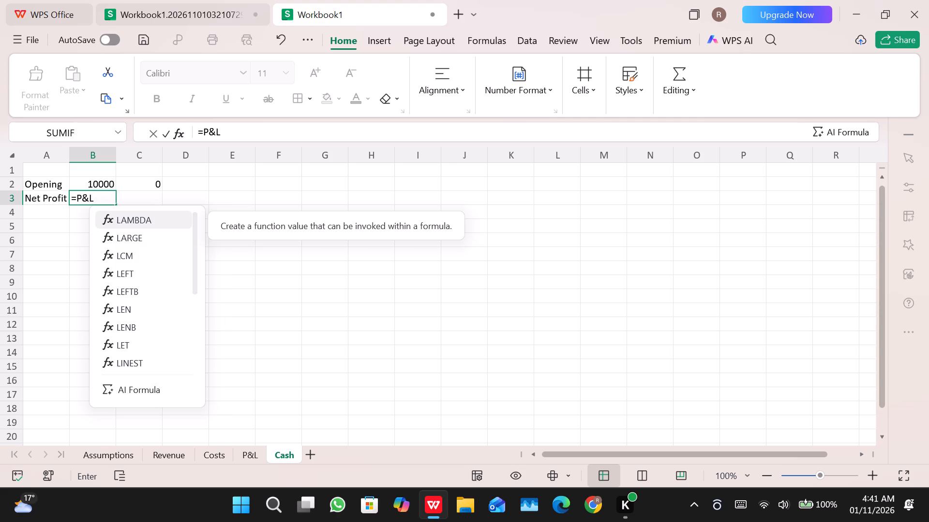
{"action": "key", "text": "Left"}
{"action": "key", "text": "Left"}
{"action": "key", "text": "Left"}
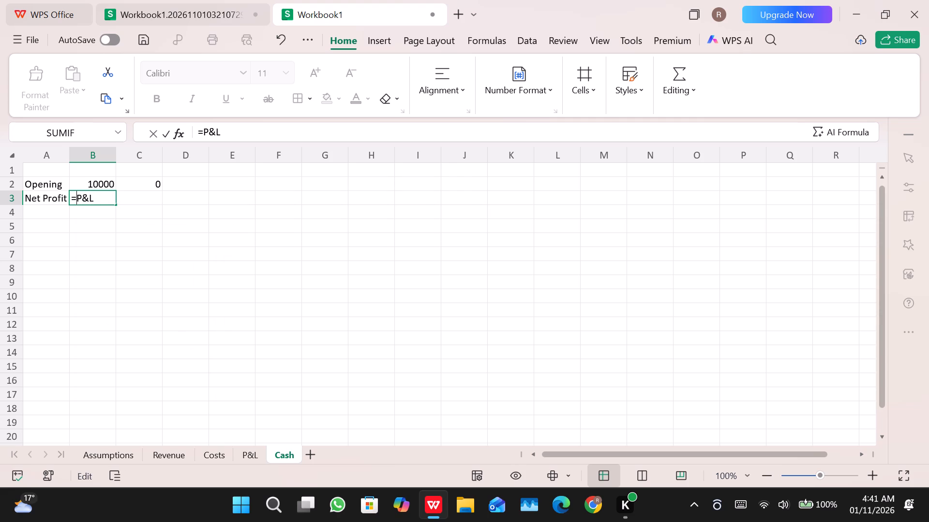
{"action": "key", "text": "apostrophe"}
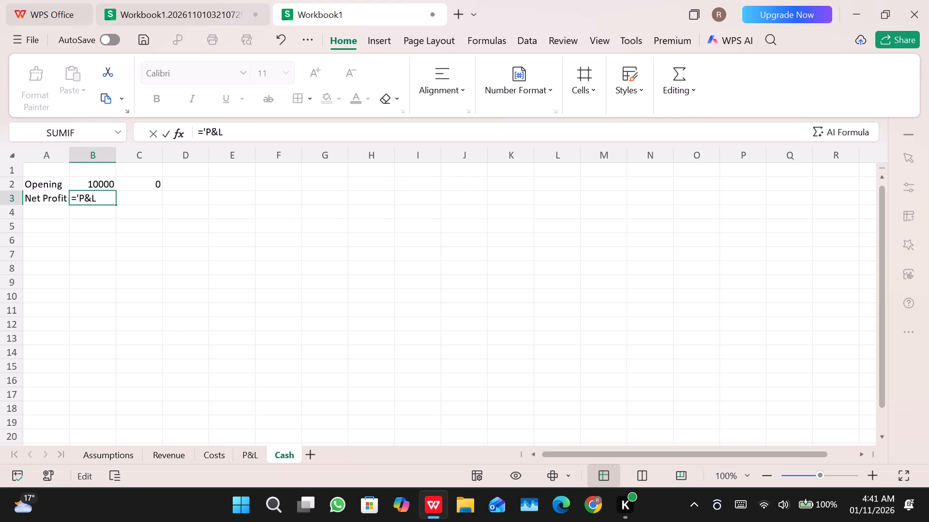
{"action": "left_click", "coordinate": [97, 197]}
{"action": "key", "text": "apostrophe"}
{"action": "key", "text": "shift+exclam"}
{"action": "key", "text": "shift+b"}
{"action": "key", "text": "8"}
{"action": "left_click", "coordinate": [254, 451]}
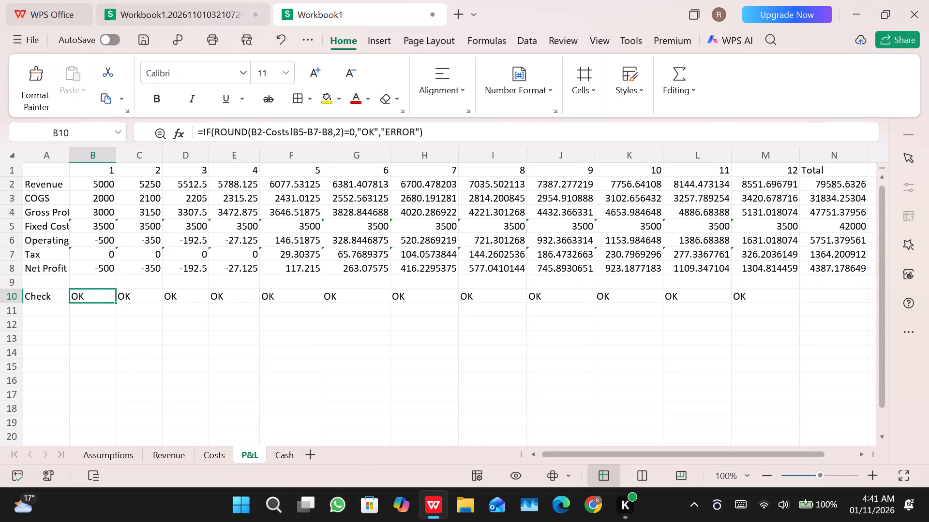
{"action": "left_click", "coordinate": [290, 451]}
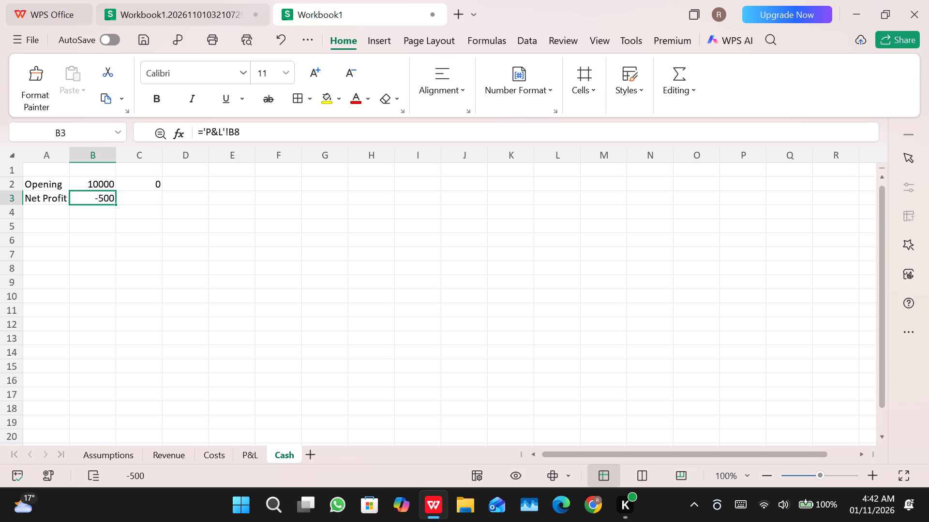
Fill the Opening formula from C2 across the row to M2 on the Cash sheet.
{"action": "left_click", "coordinate": [150, 178]}
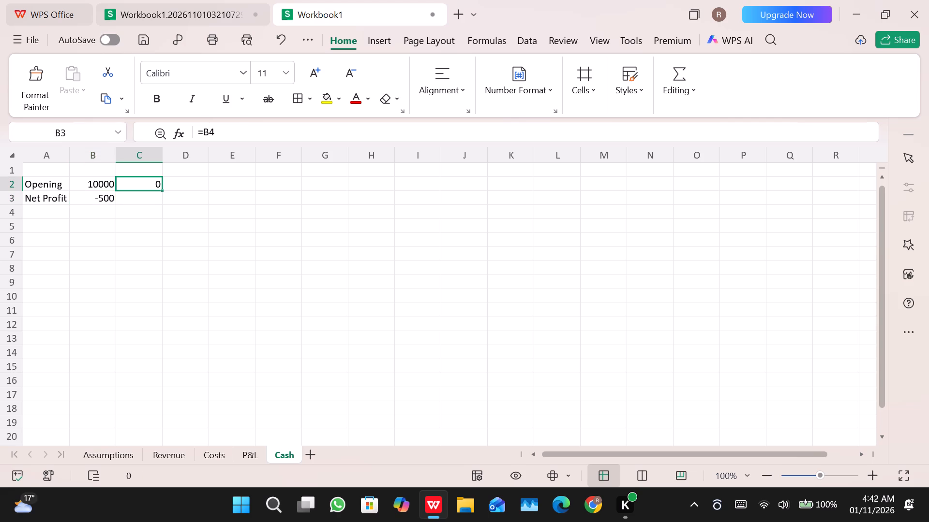
{"action": "left_click_drag", "start_coordinate": [163, 190], "coordinate": [636, 212]}
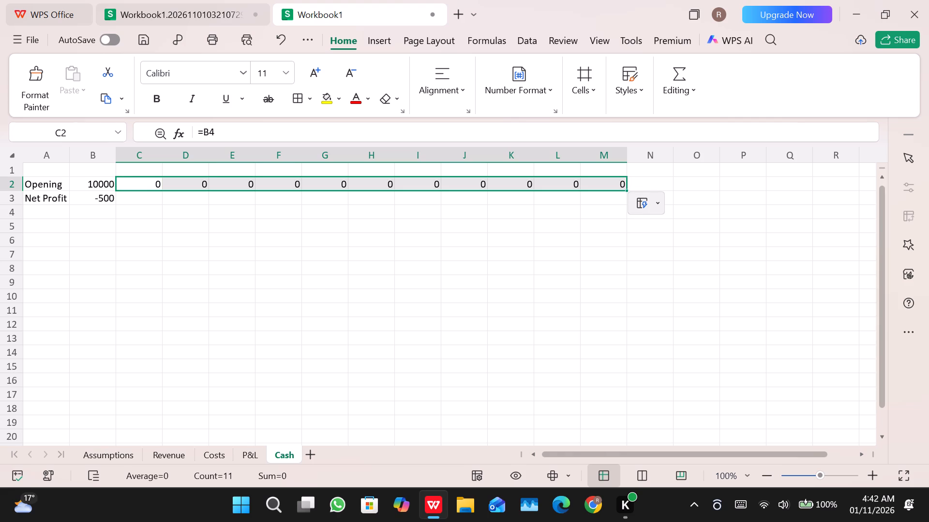
Fill the Net Profit formula from B3 across the row to M3 on the Cash sheet.
{"action": "left_click", "coordinate": [106, 197]}
{"action": "left_click_drag", "start_coordinate": [115, 203], "coordinate": [621, 186]}
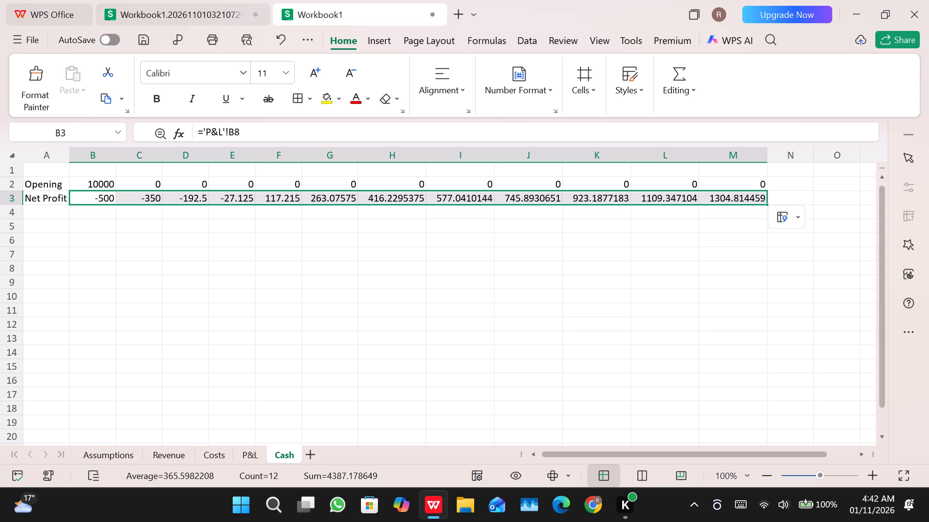
Look over the monthly layout of the Revenue sheet and the P&L sheet.
{"action": "left_click", "coordinate": [184, 452]}
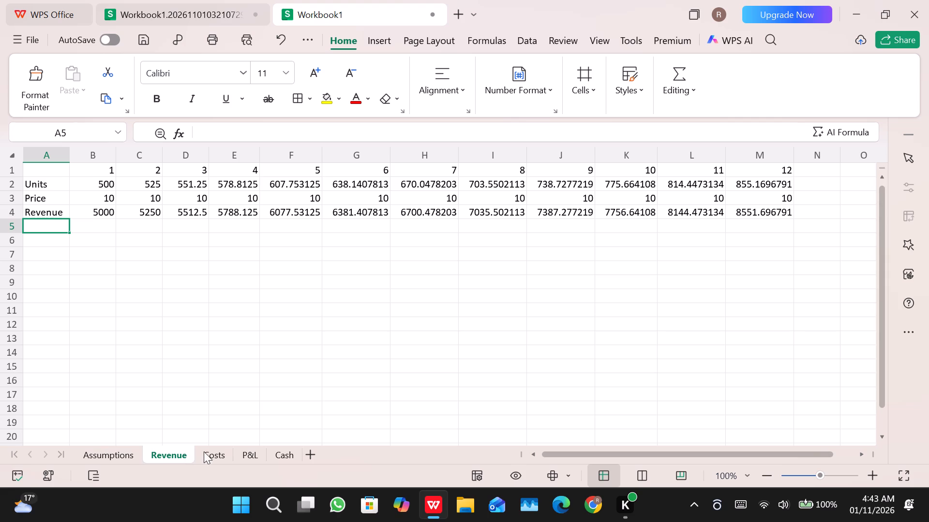
{"action": "left_click", "coordinate": [255, 447]}
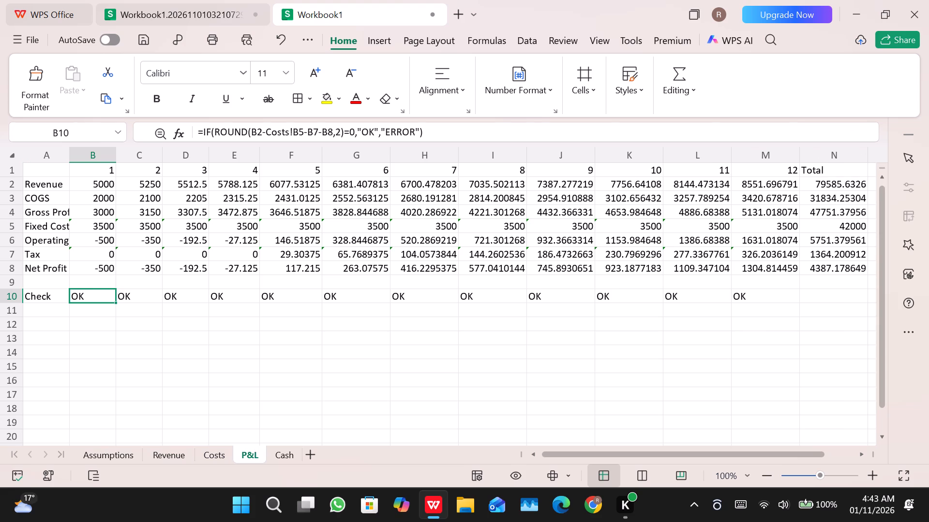